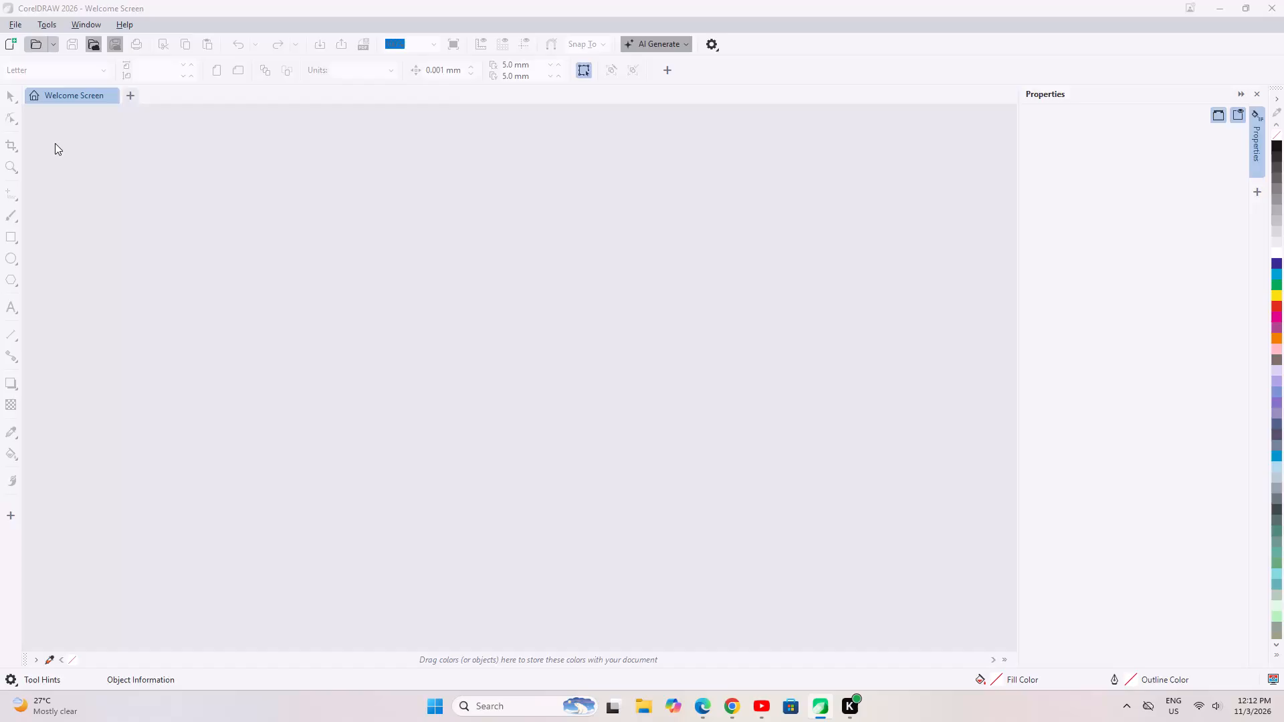
# Open the drawing diwali books1 from the 2026 folder inside nilanga majha in the paper job folder.
pyautogui.click(254, 37)
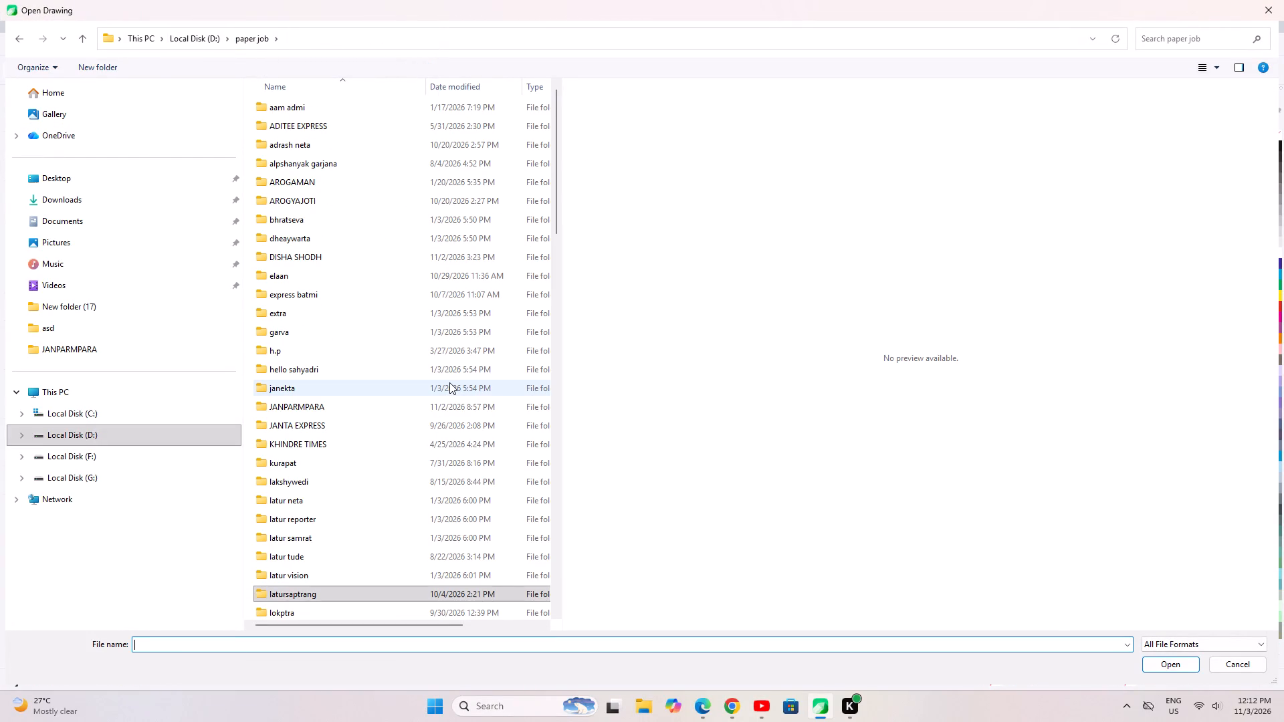
pyautogui.press('n')
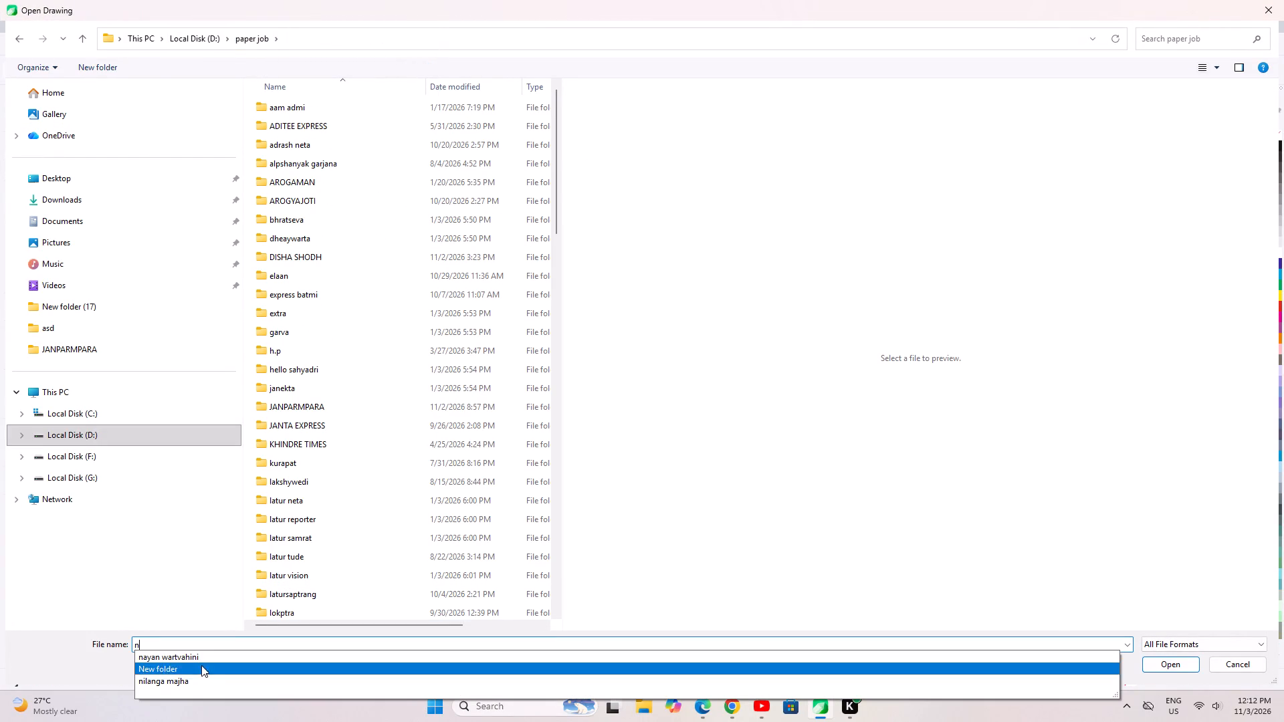
pyautogui.click(188, 676)
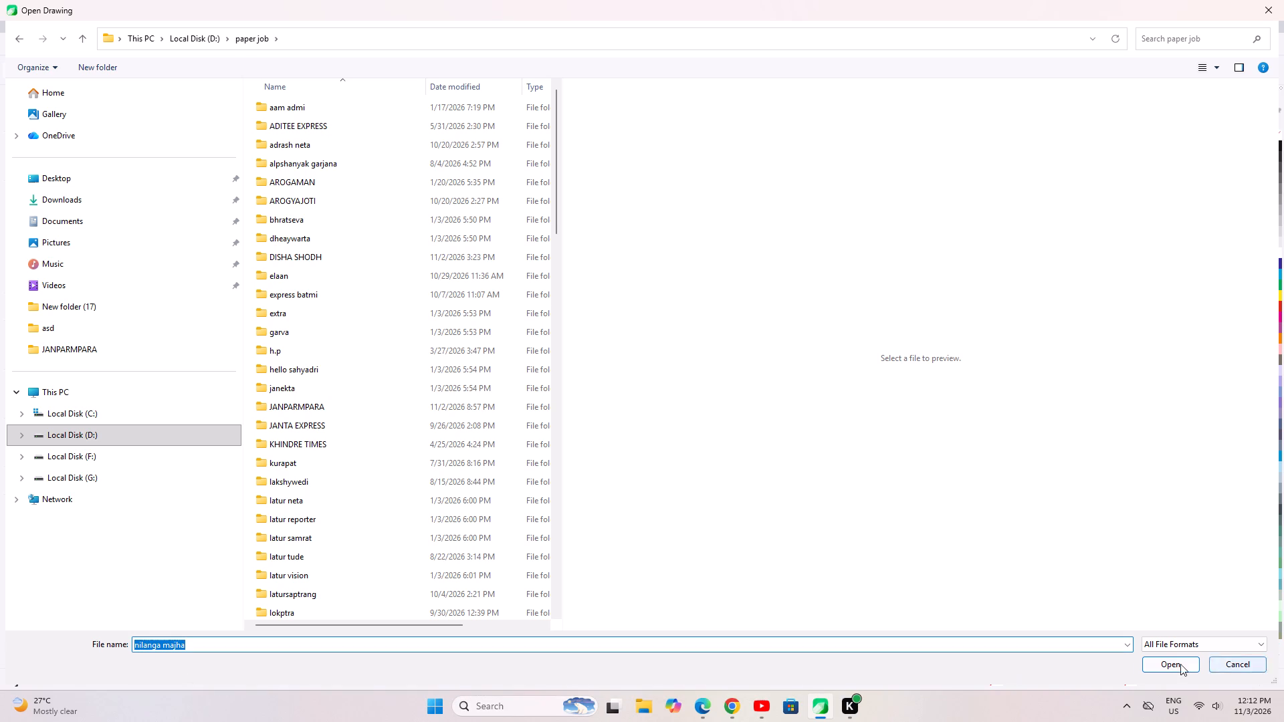
pyautogui.click(1137, 664)
pyautogui.click(1147, 664)
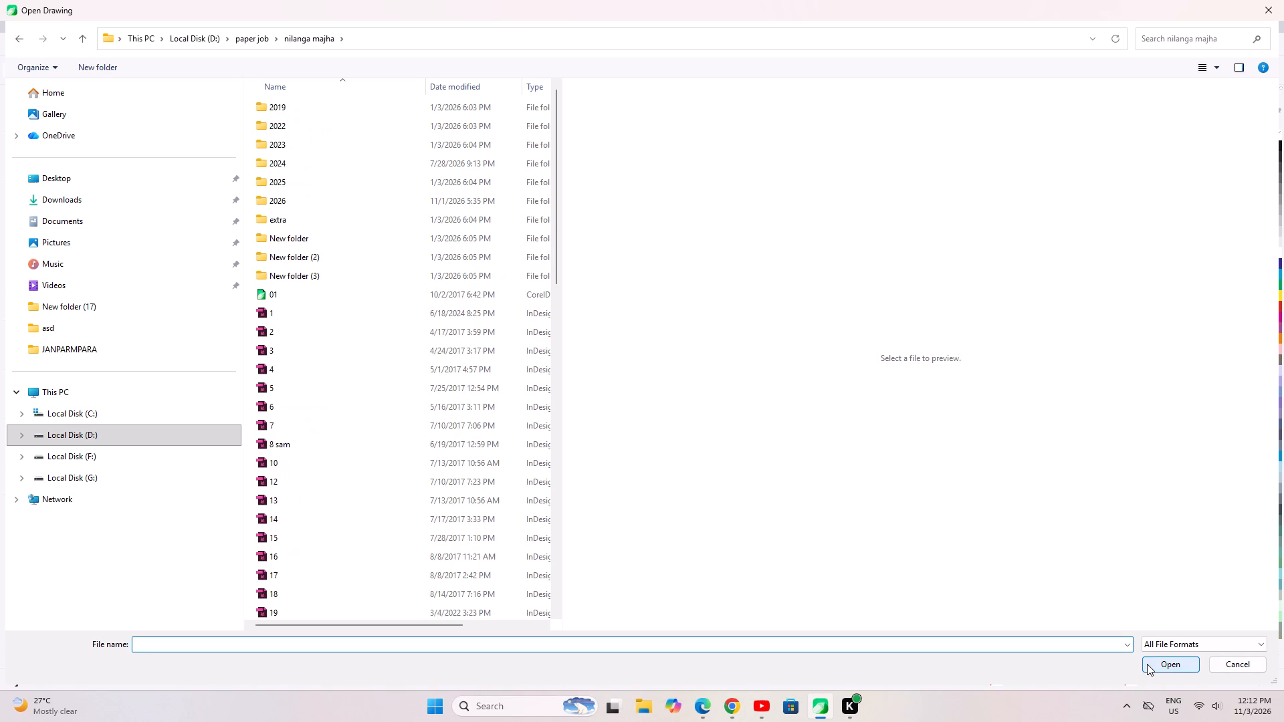
pyautogui.click(304, 192)
pyautogui.doubleClick(302, 198)
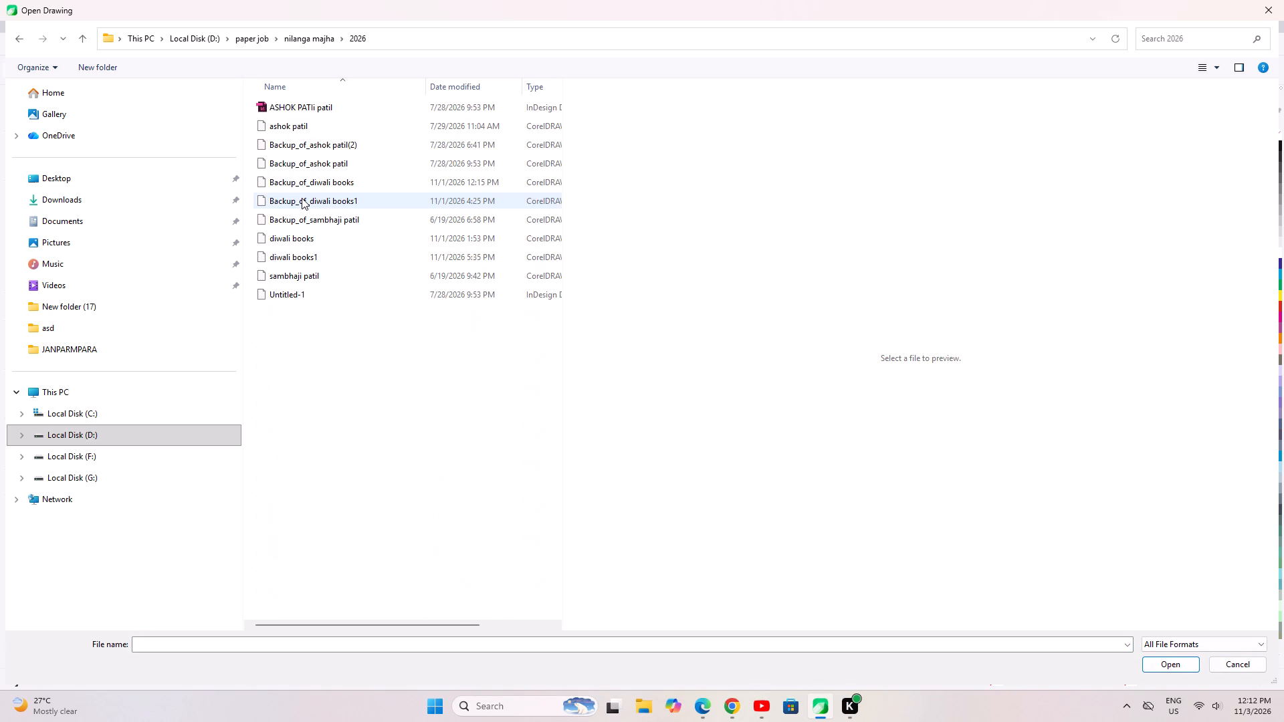
pyautogui.click(302, 198)
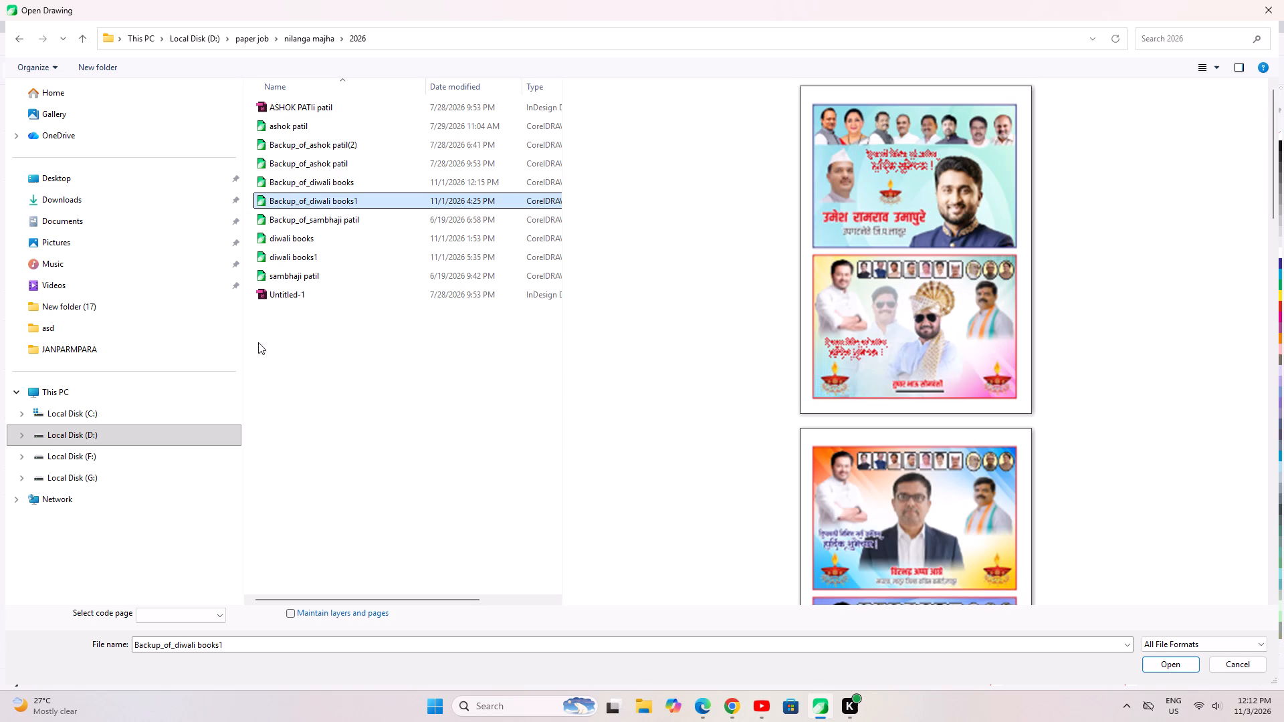
pyautogui.click(278, 251)
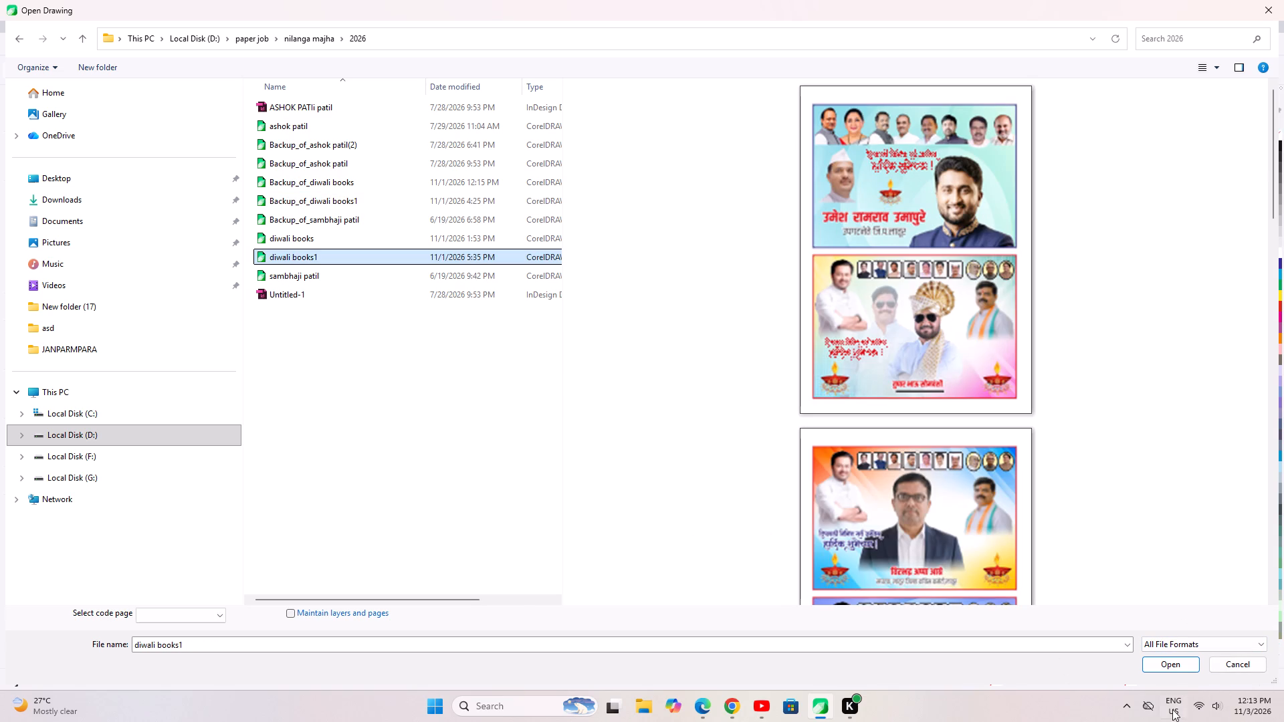
# Open the selected drawing diwali books1.
pyautogui.click(1158, 663)
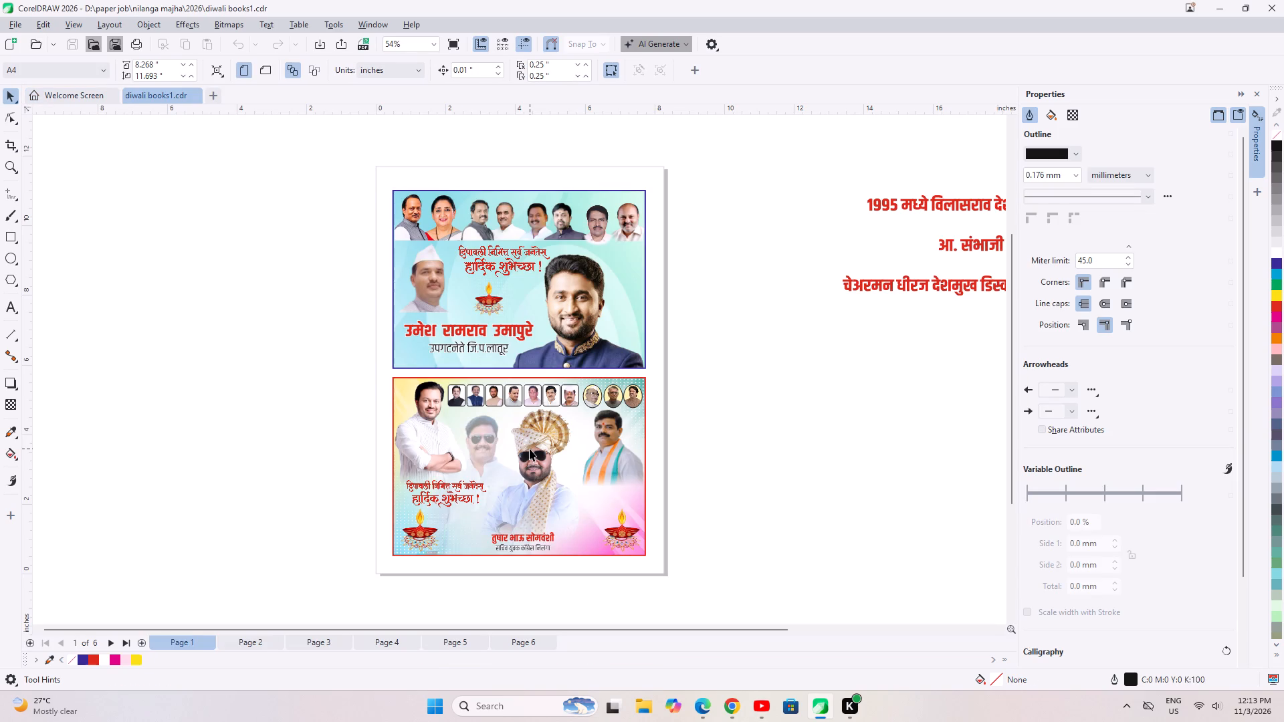
# Add one blank A4 page at the end of the document, after Page 6.
pyautogui.click(784, 422)
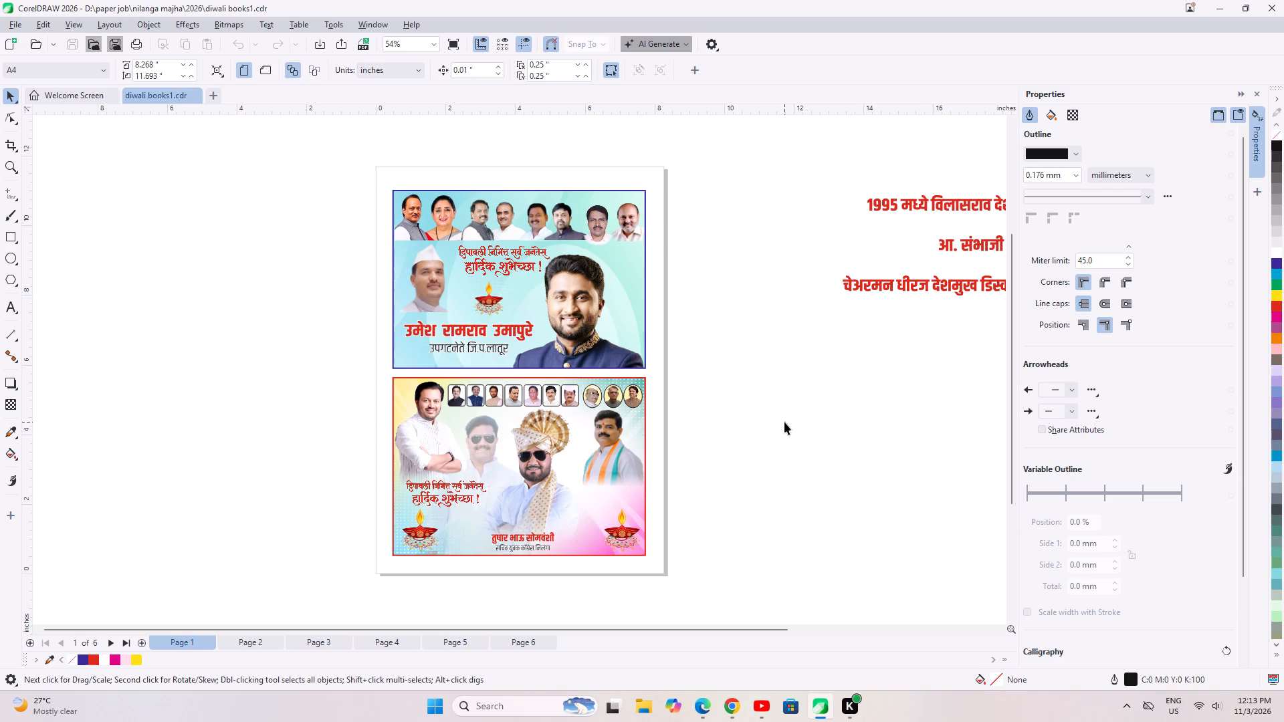
pyautogui.press('pagedown')
pyautogui.press('pagedown')
pyautogui.press('pagedown')
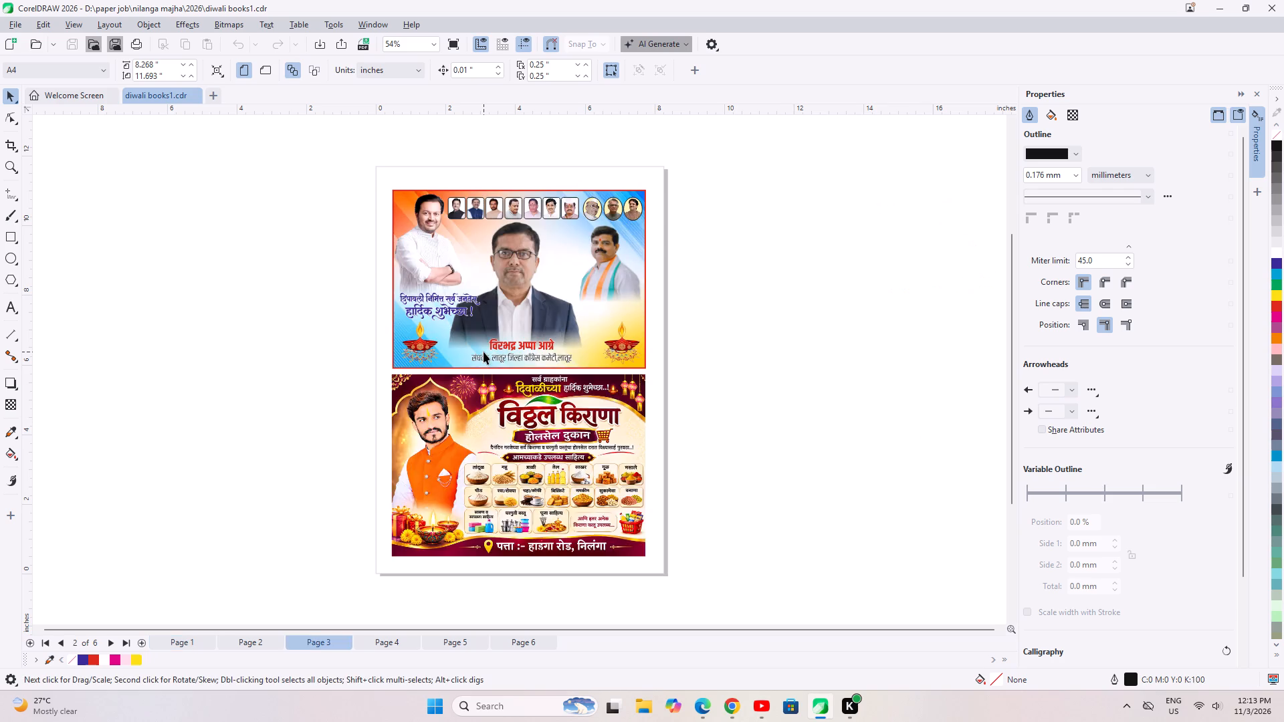
pyautogui.press('pagedown')
pyautogui.press('pagedown')
pyautogui.press('pagedown')
pyautogui.press('Return')
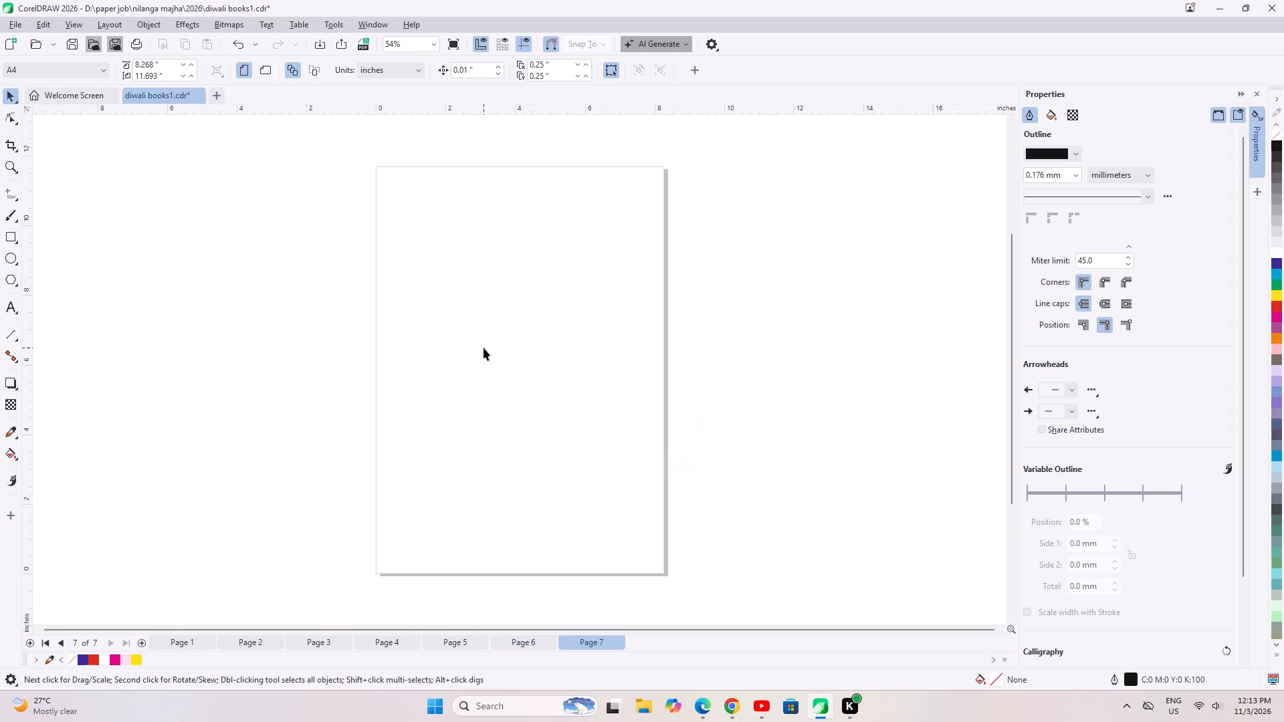
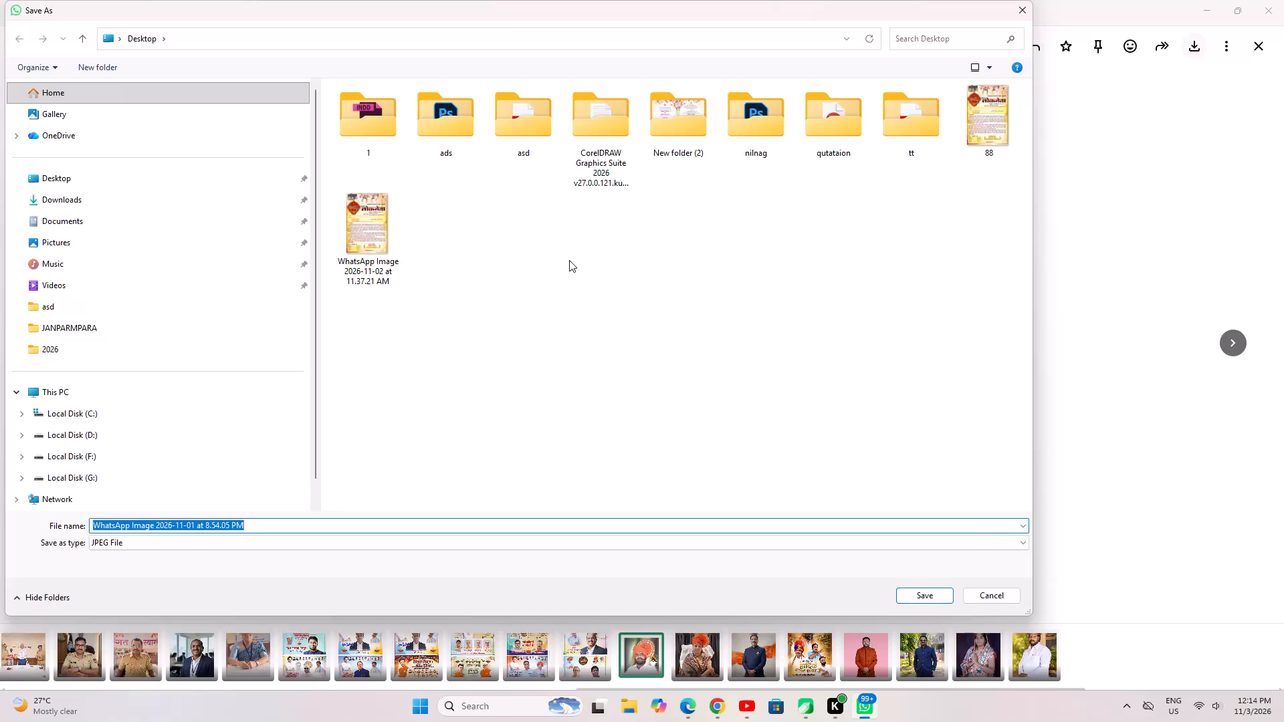
# Save the open WhatsApp photo as a JPEG in a new folder inside the nilnag folder on the Desktop.
pyautogui.doubleClick(741, 116)
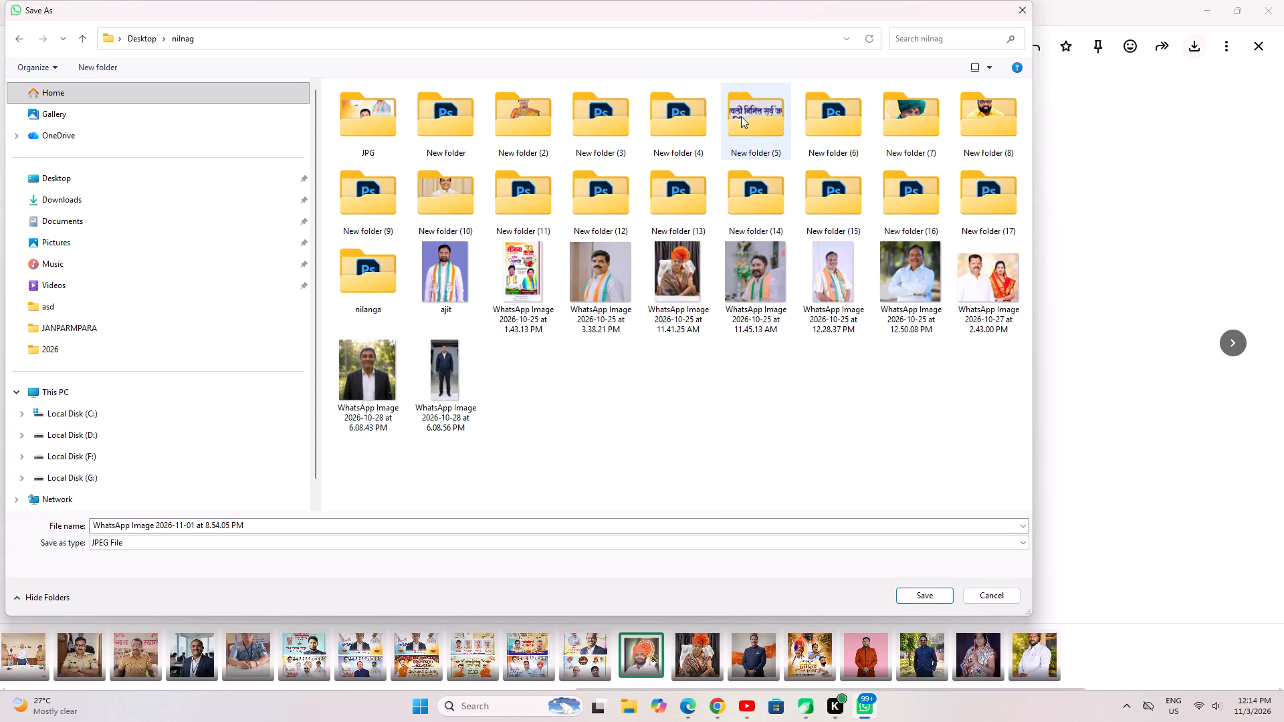
pyautogui.click(579, 418)
pyautogui.rightClick(579, 414)
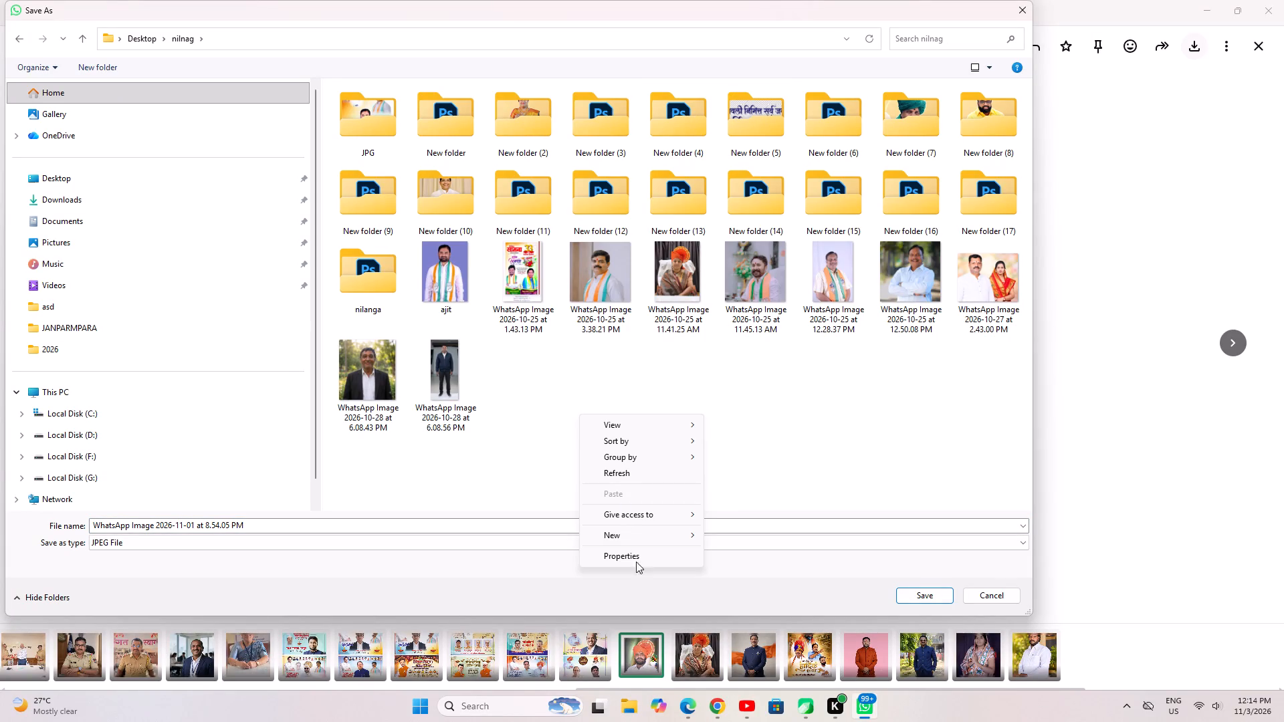
pyautogui.click(630, 541)
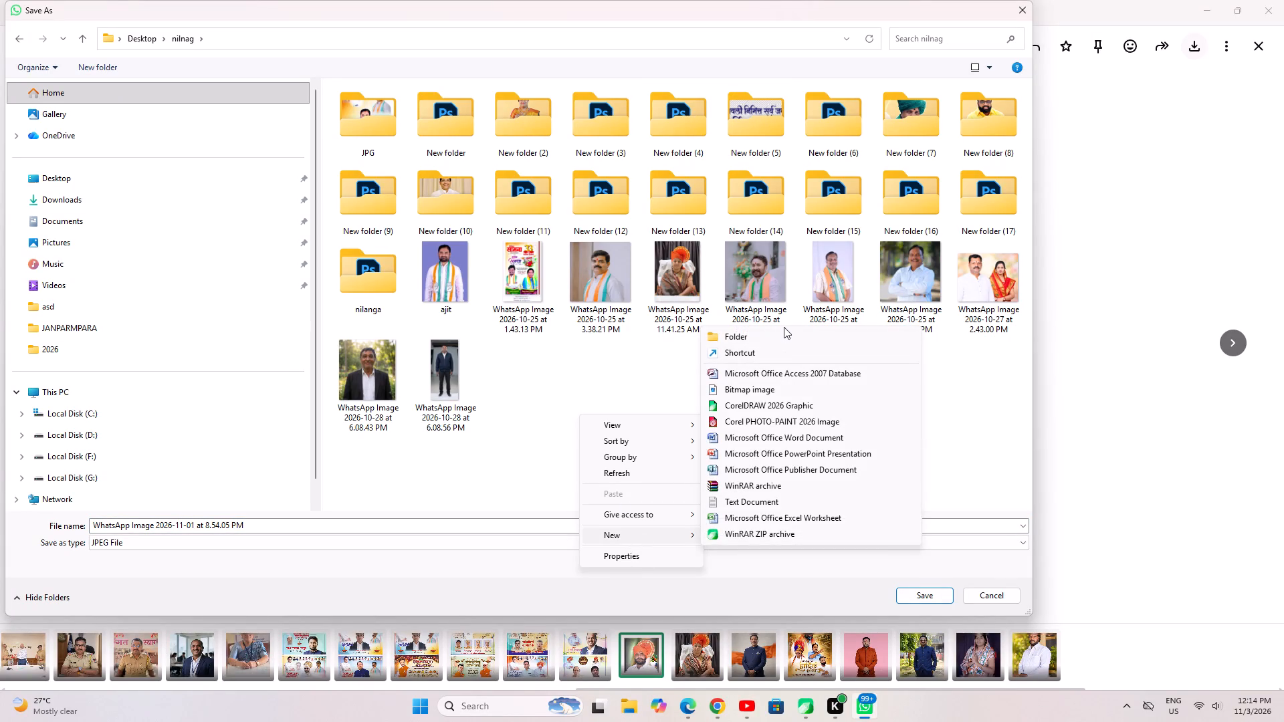
pyautogui.click(776, 335)
pyautogui.doubleClick(374, 283)
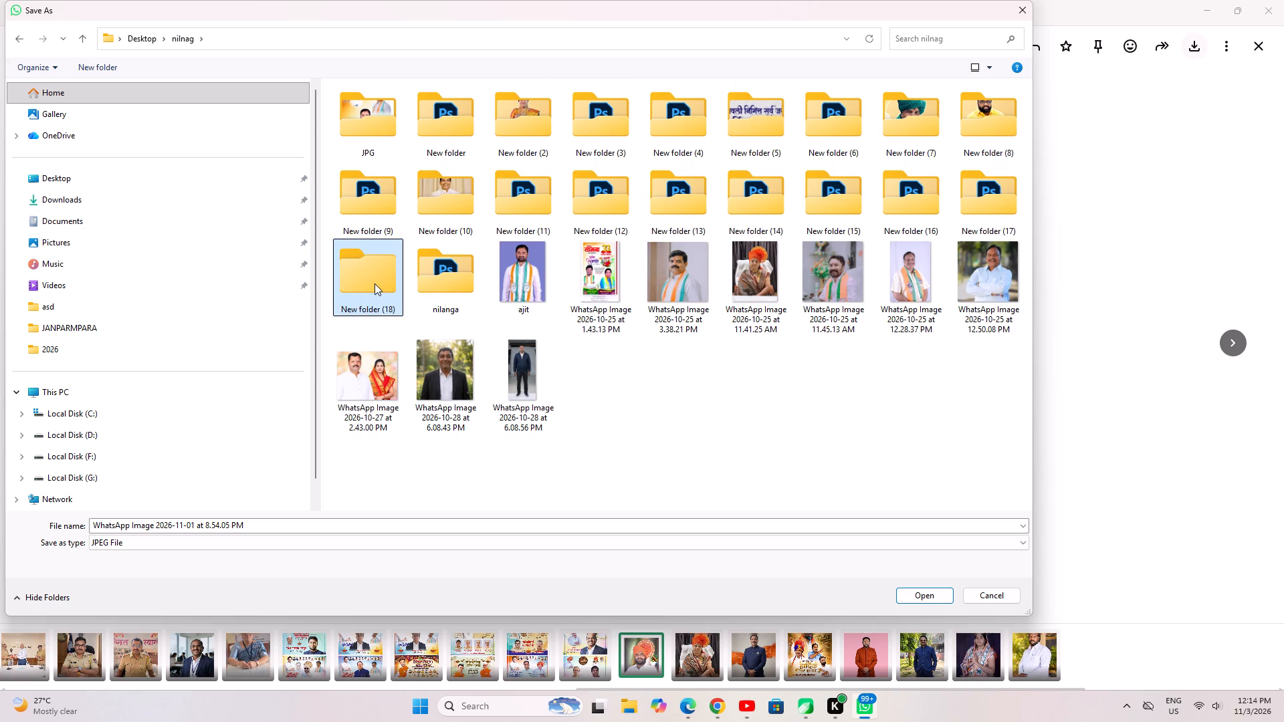
pyautogui.click(952, 586)
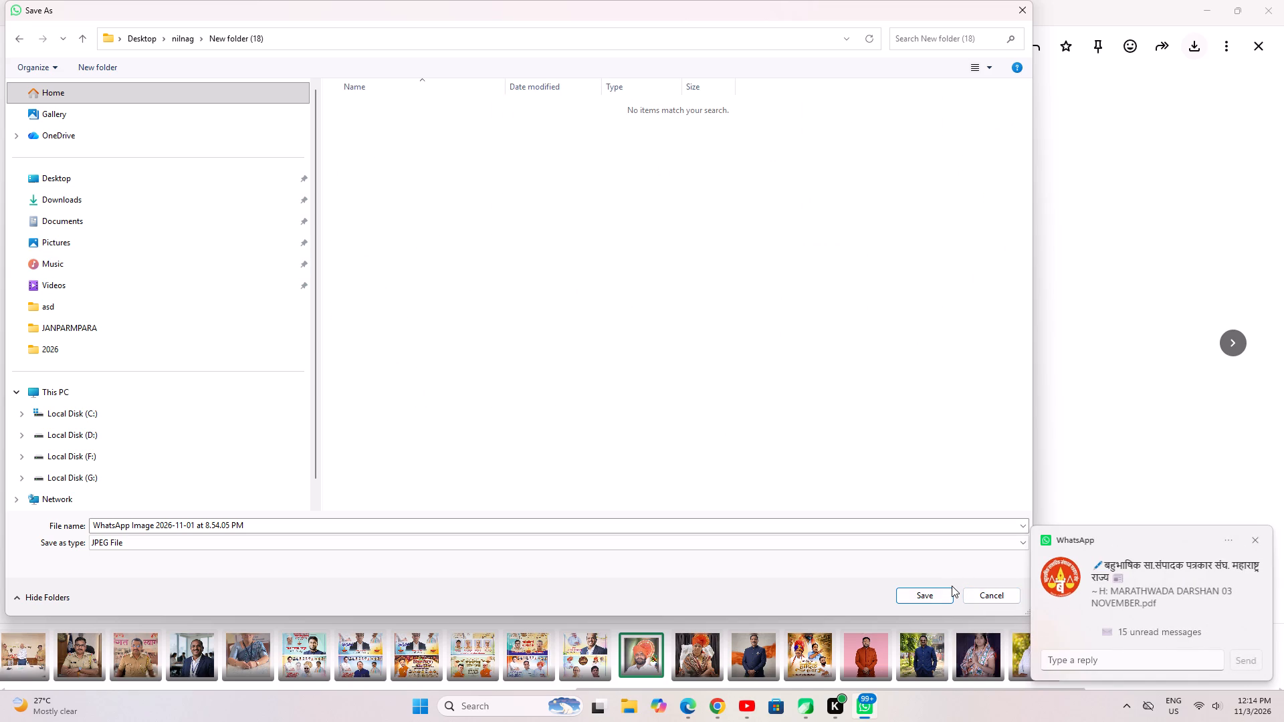
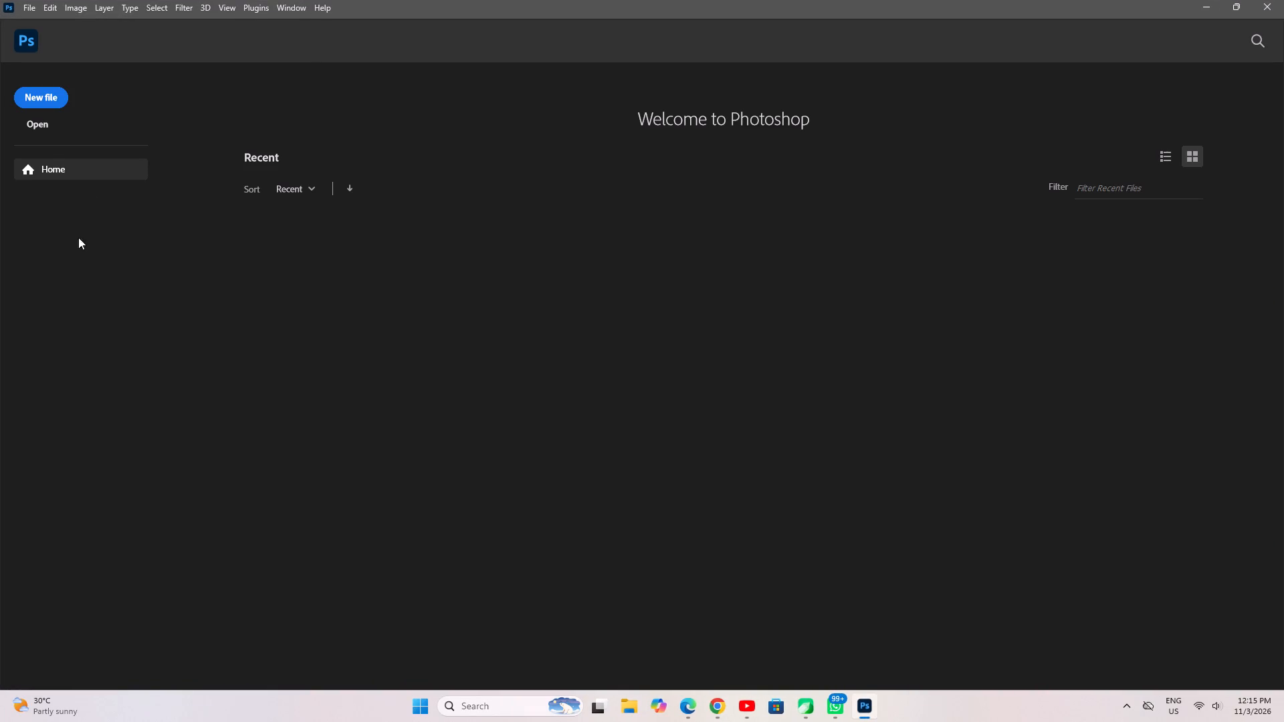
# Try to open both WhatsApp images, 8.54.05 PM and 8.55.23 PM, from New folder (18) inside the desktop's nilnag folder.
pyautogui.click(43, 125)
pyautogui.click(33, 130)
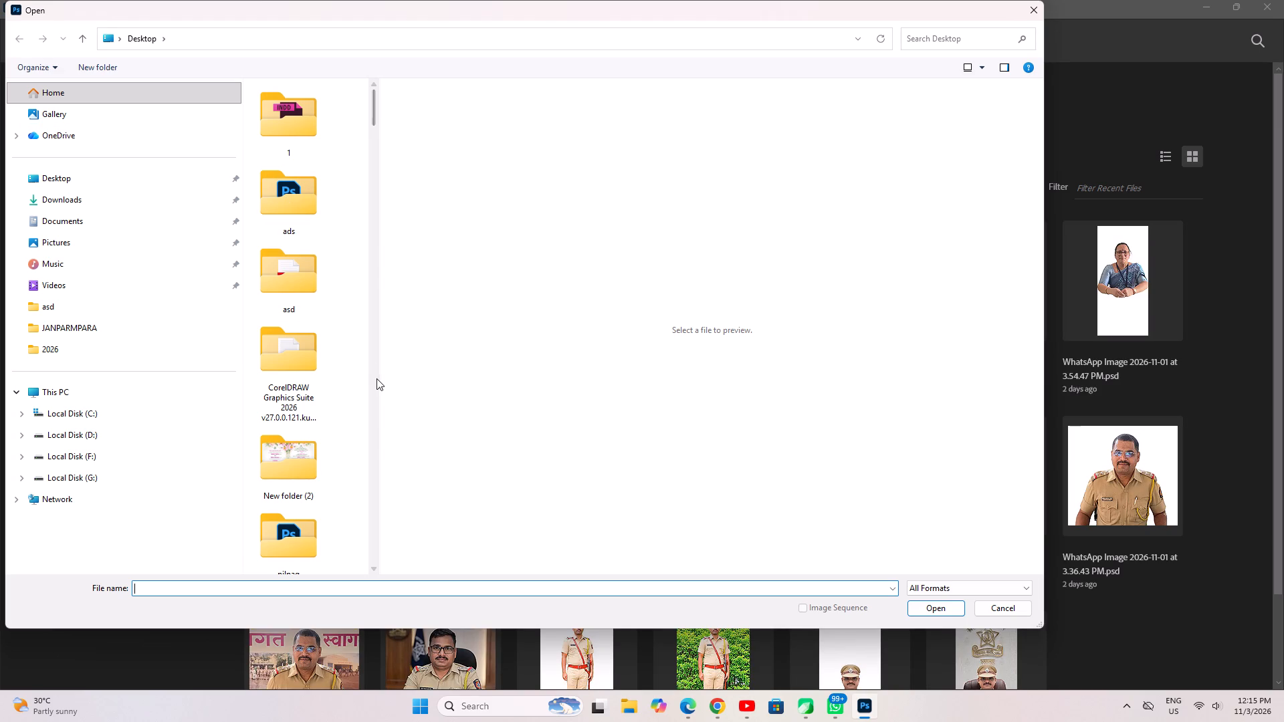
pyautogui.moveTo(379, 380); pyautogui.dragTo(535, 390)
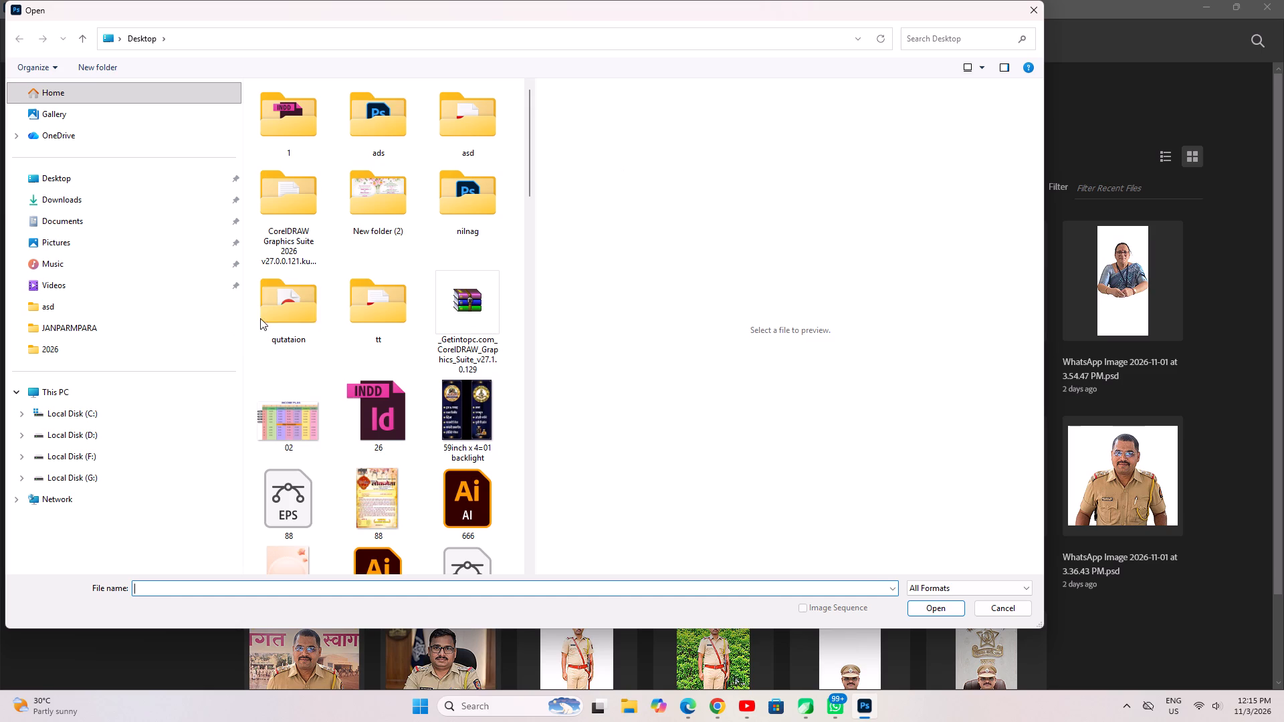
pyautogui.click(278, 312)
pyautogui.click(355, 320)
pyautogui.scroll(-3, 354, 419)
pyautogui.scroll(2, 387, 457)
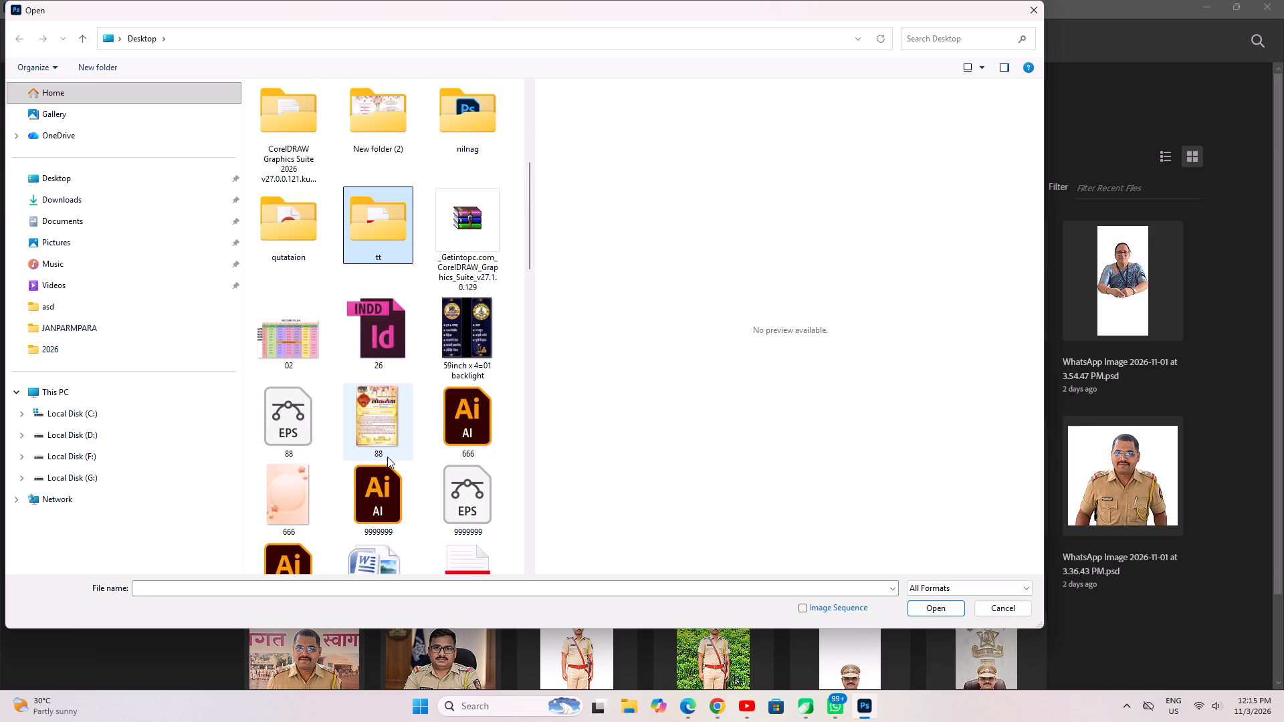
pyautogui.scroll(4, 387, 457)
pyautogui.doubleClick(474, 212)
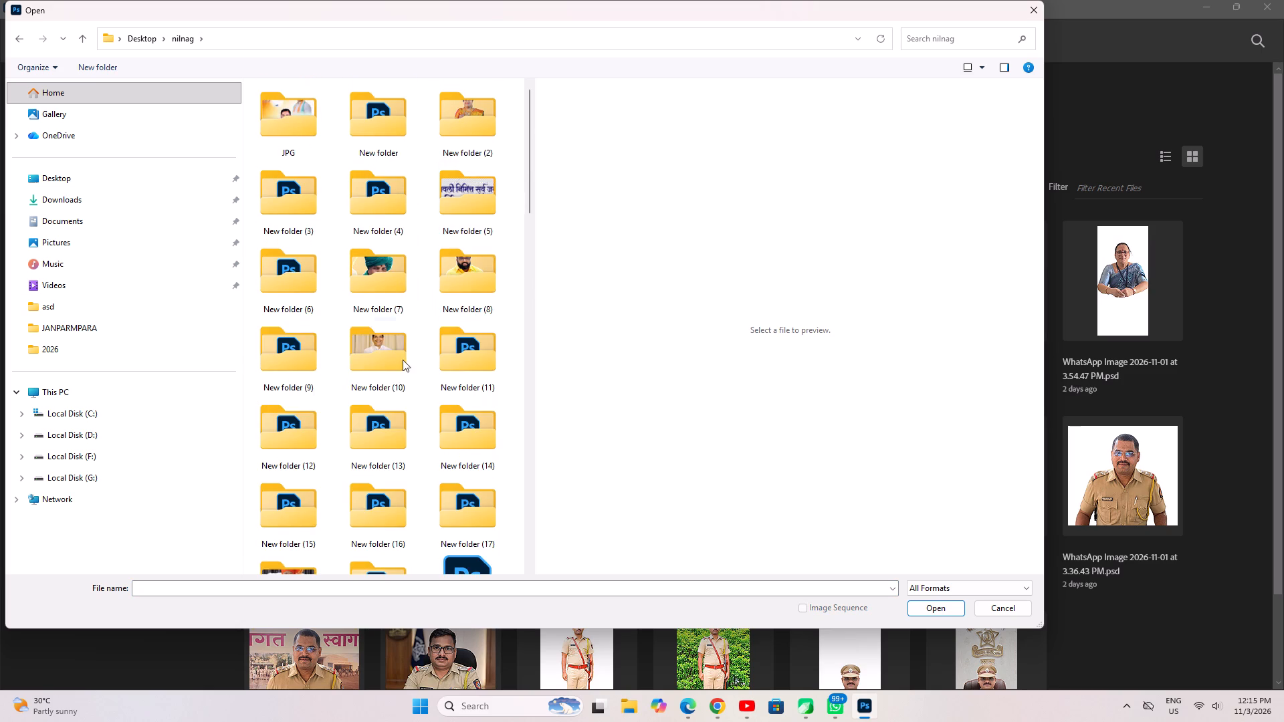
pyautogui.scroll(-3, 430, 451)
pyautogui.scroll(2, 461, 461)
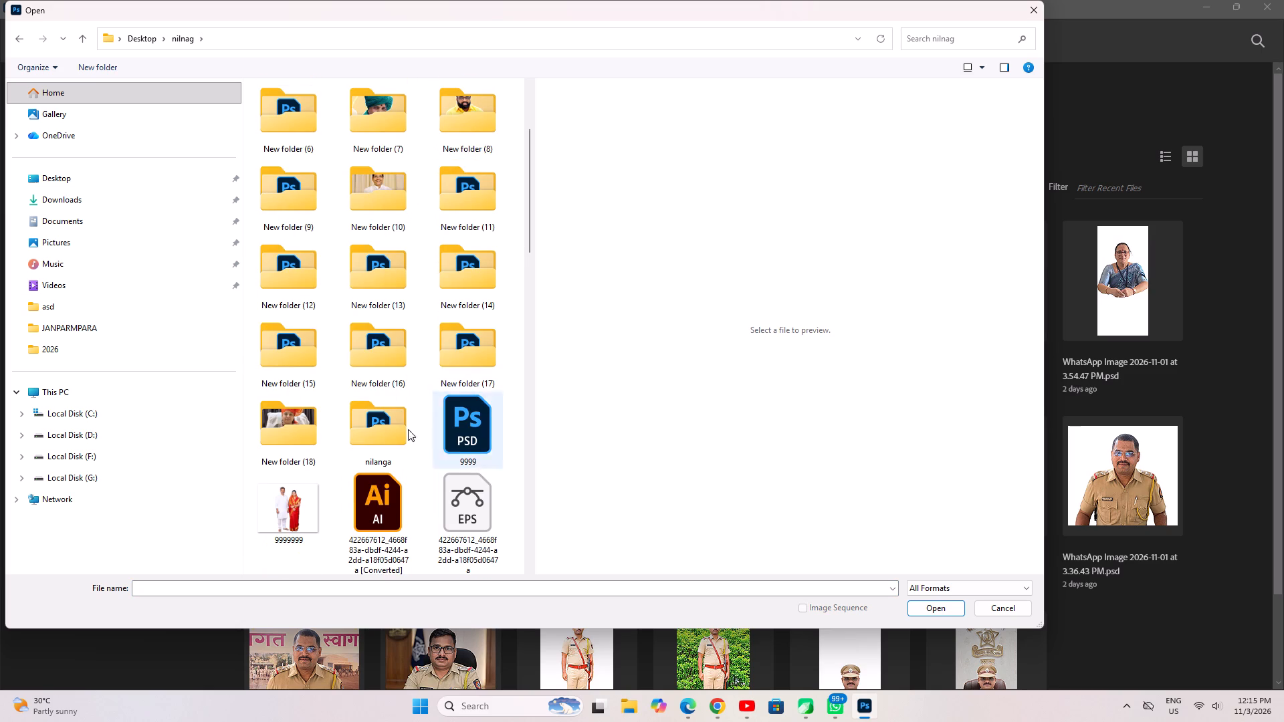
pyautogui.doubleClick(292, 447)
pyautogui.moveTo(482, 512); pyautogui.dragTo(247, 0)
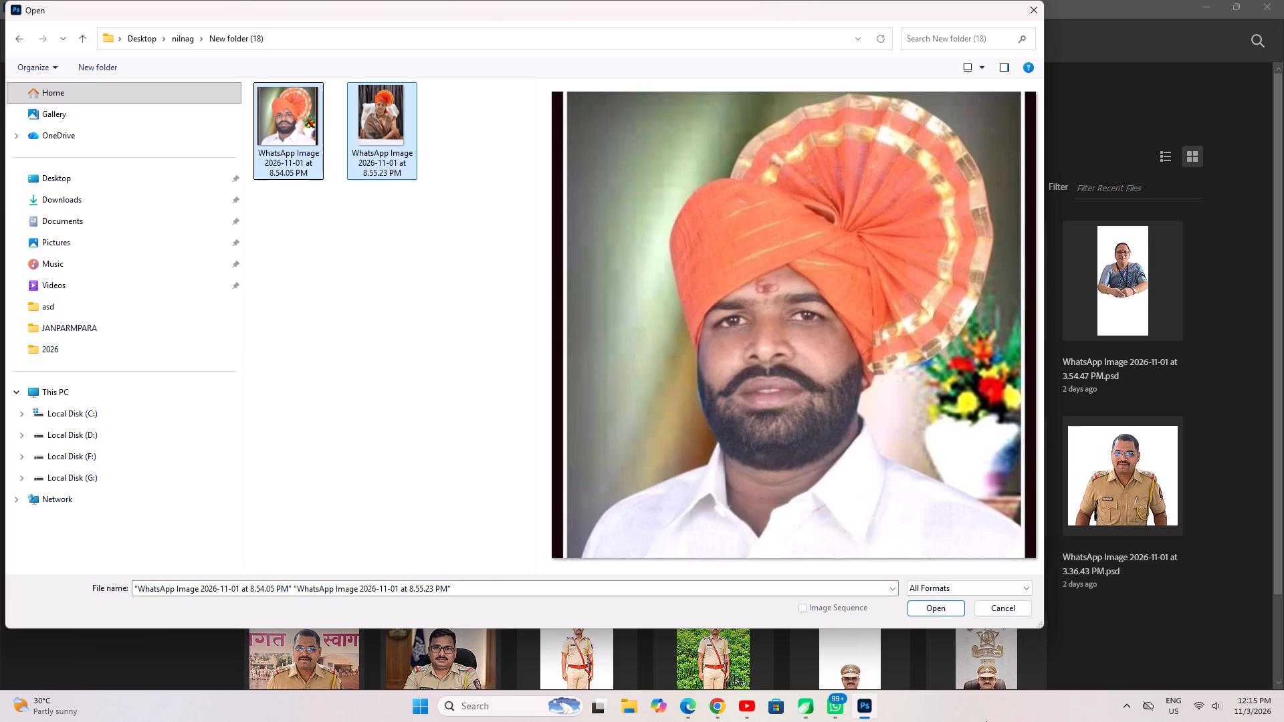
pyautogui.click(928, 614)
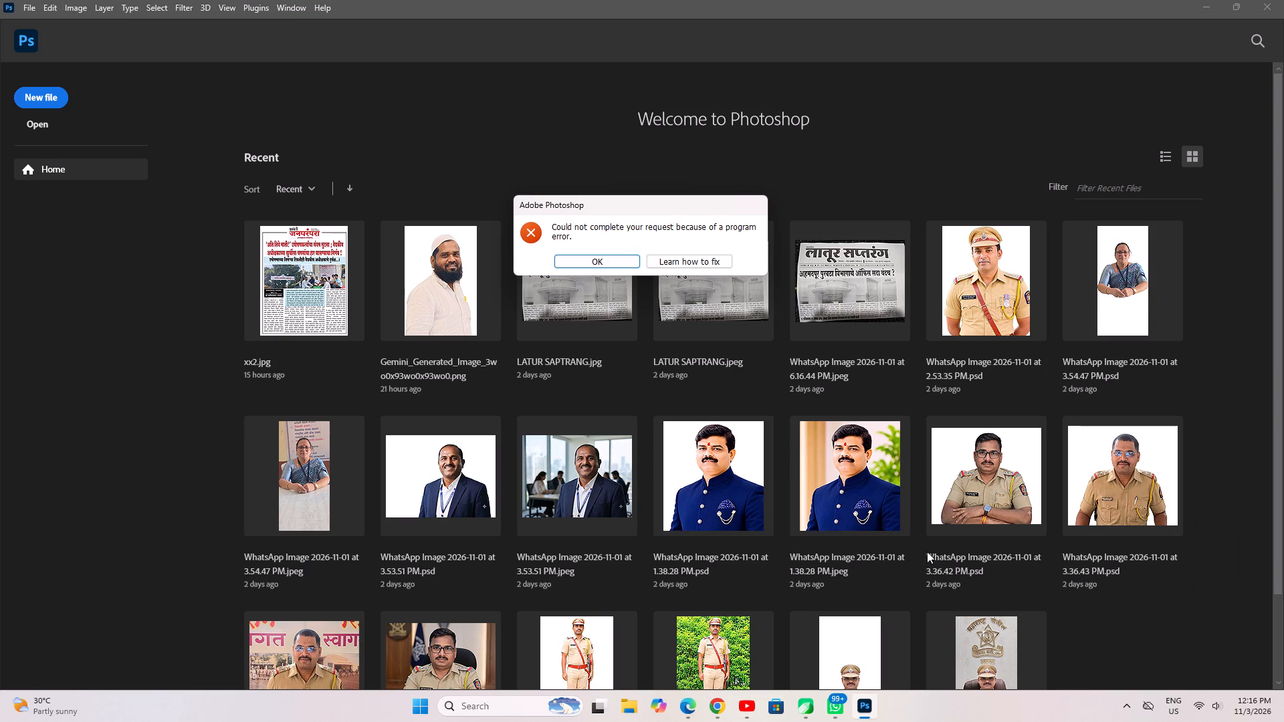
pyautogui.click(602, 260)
# Start opening the WhatsApp photos from New folder (18) again.
pyautogui.click(27, 123)
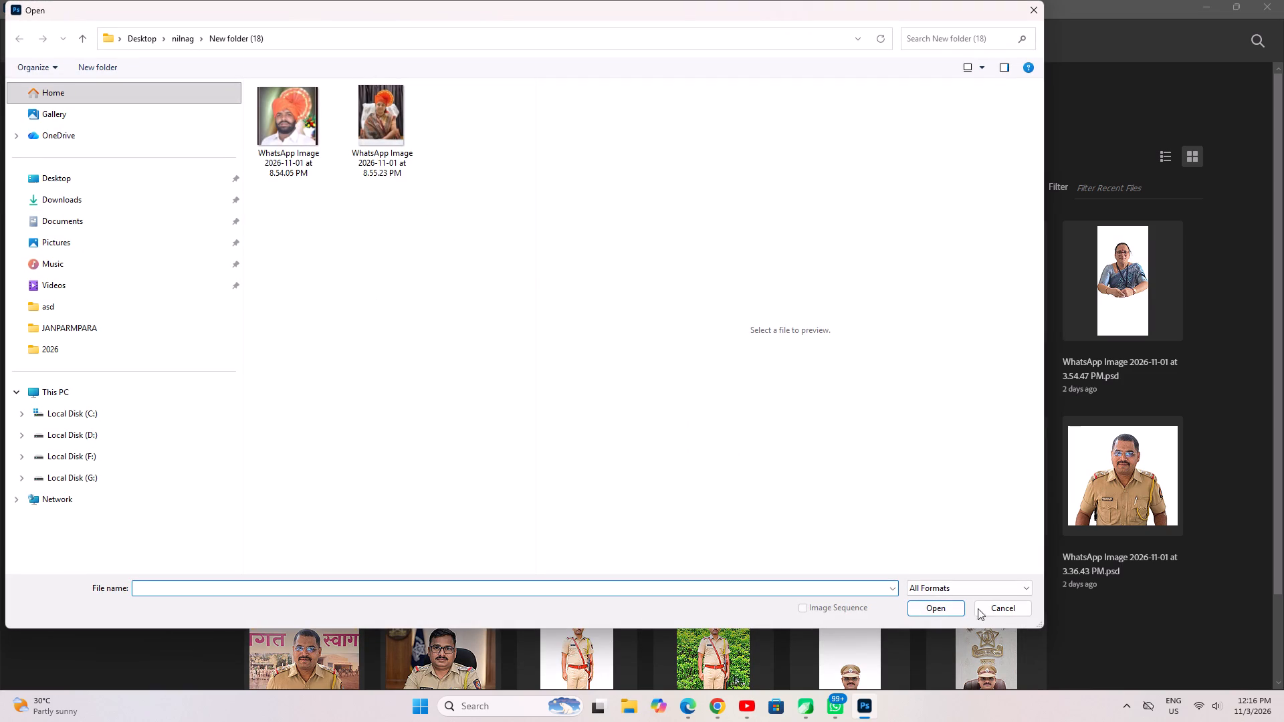
# Switch to CorelDRAW and import both WhatsApp images from nilnag's New folder (18) onto page 7.
pyautogui.click(983, 608)
pyautogui.click(804, 710)
pyautogui.rightClick(360, 221)
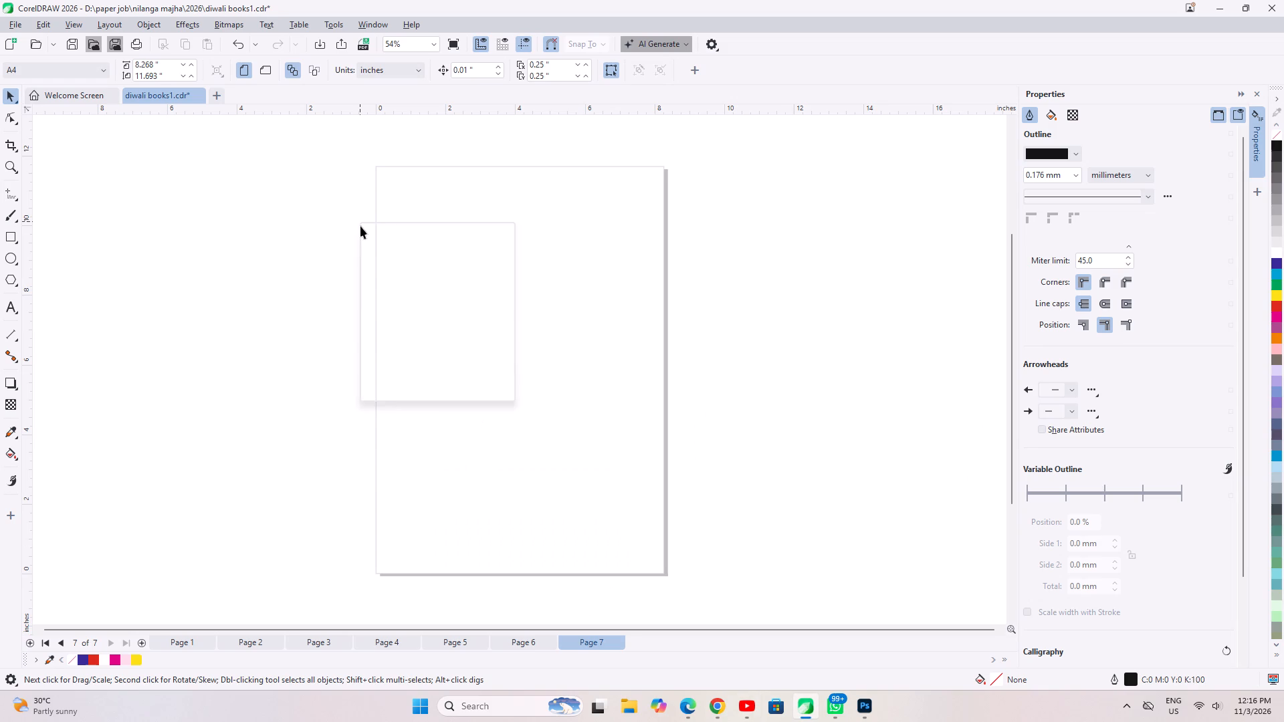
pyautogui.click(419, 299)
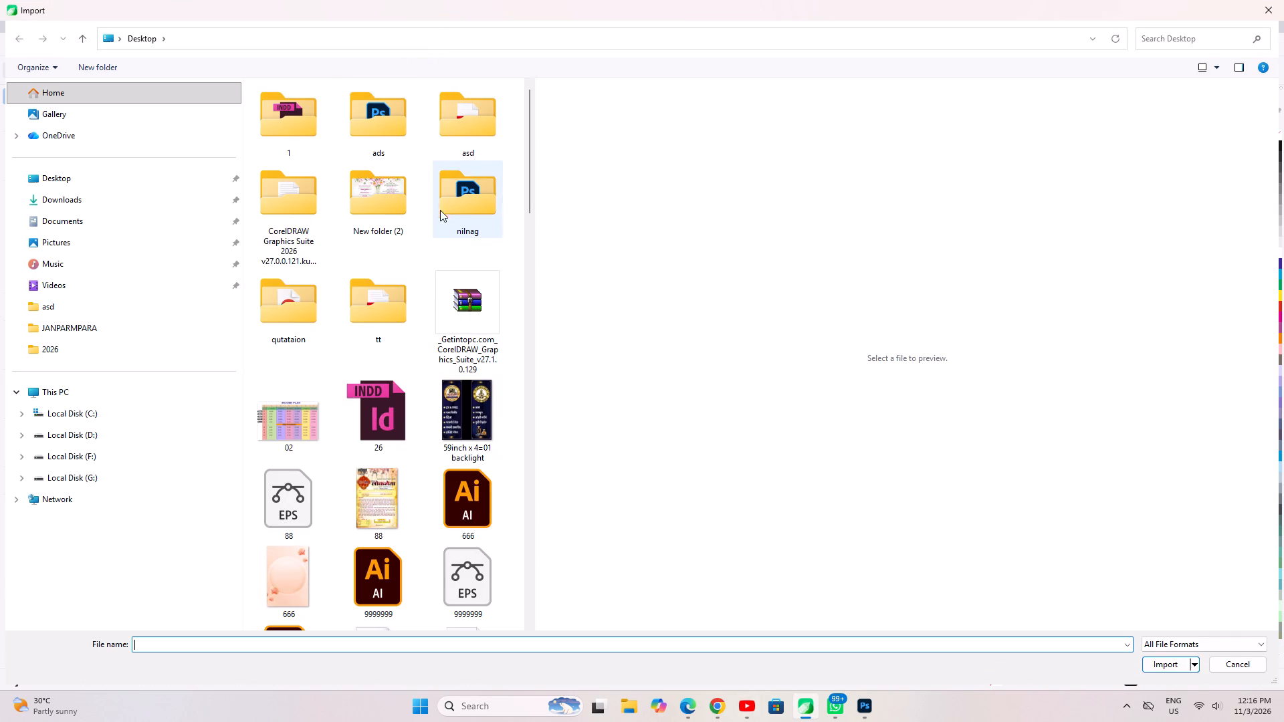
pyautogui.doubleClick(463, 213)
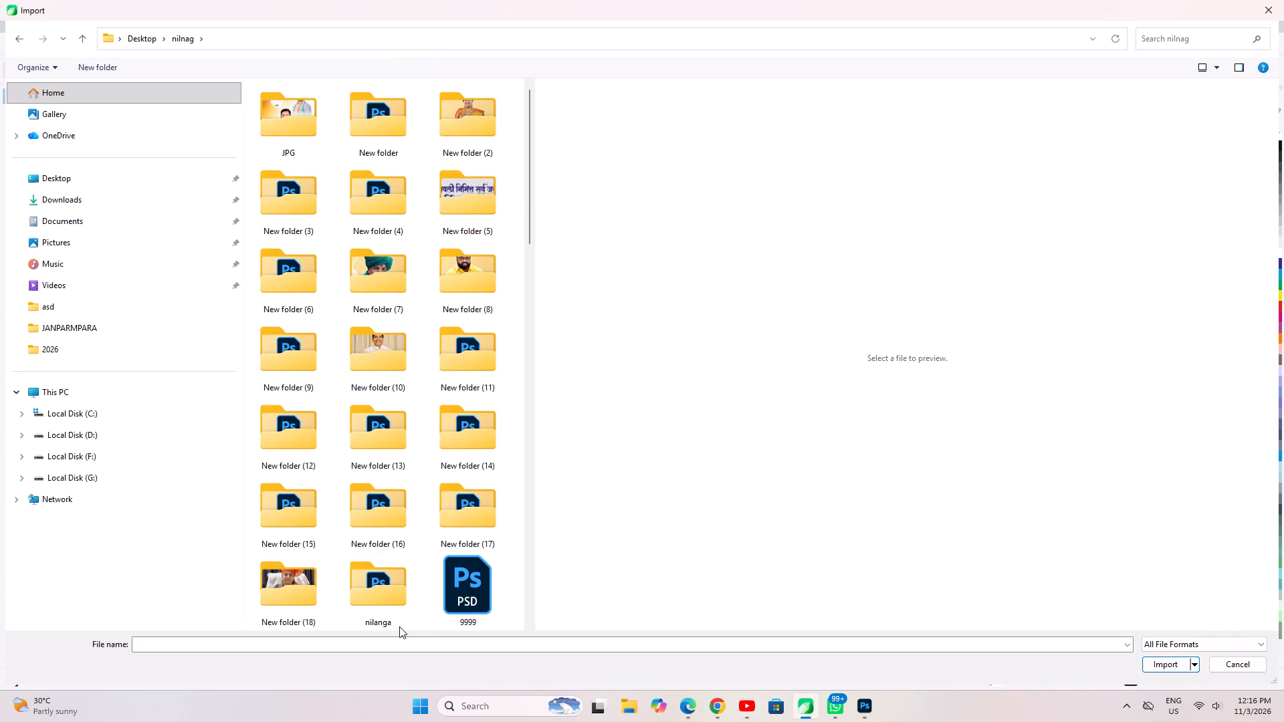
pyautogui.click(471, 517)
pyautogui.doubleClick(290, 582)
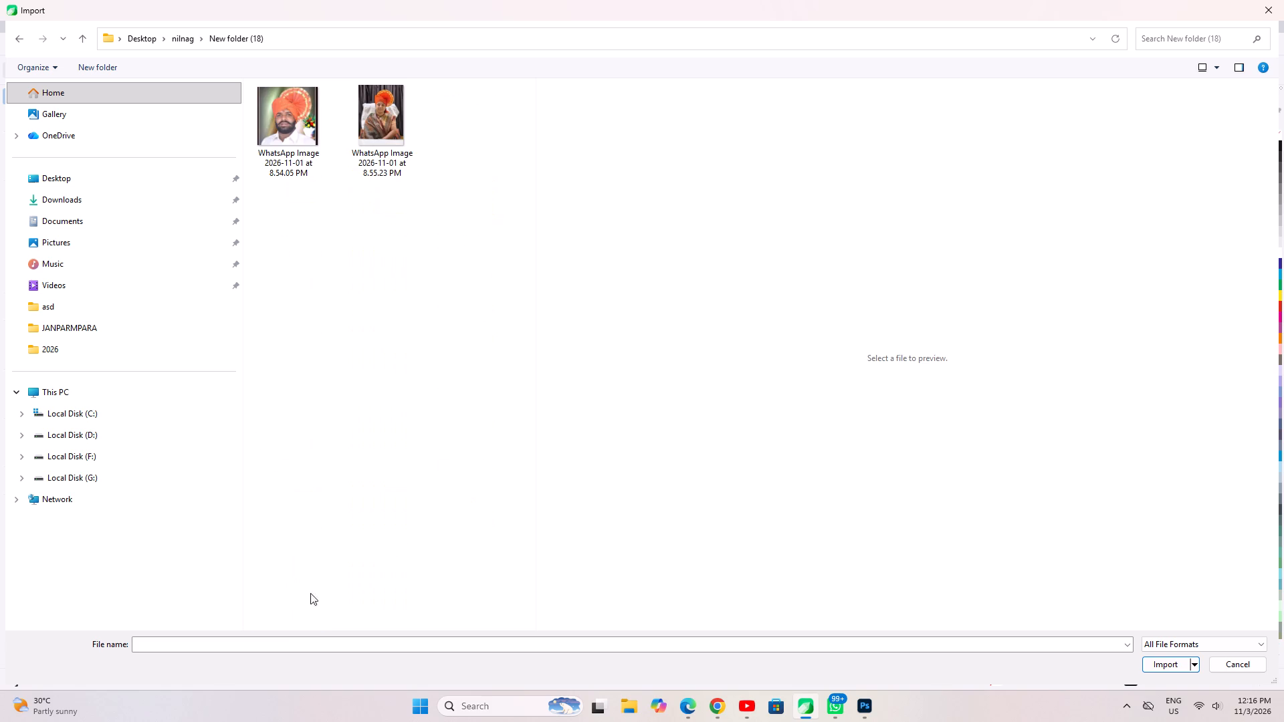
pyautogui.moveTo(556, 417); pyautogui.dragTo(175, 21)
pyautogui.moveTo(486, 350); pyautogui.dragTo(269, 72)
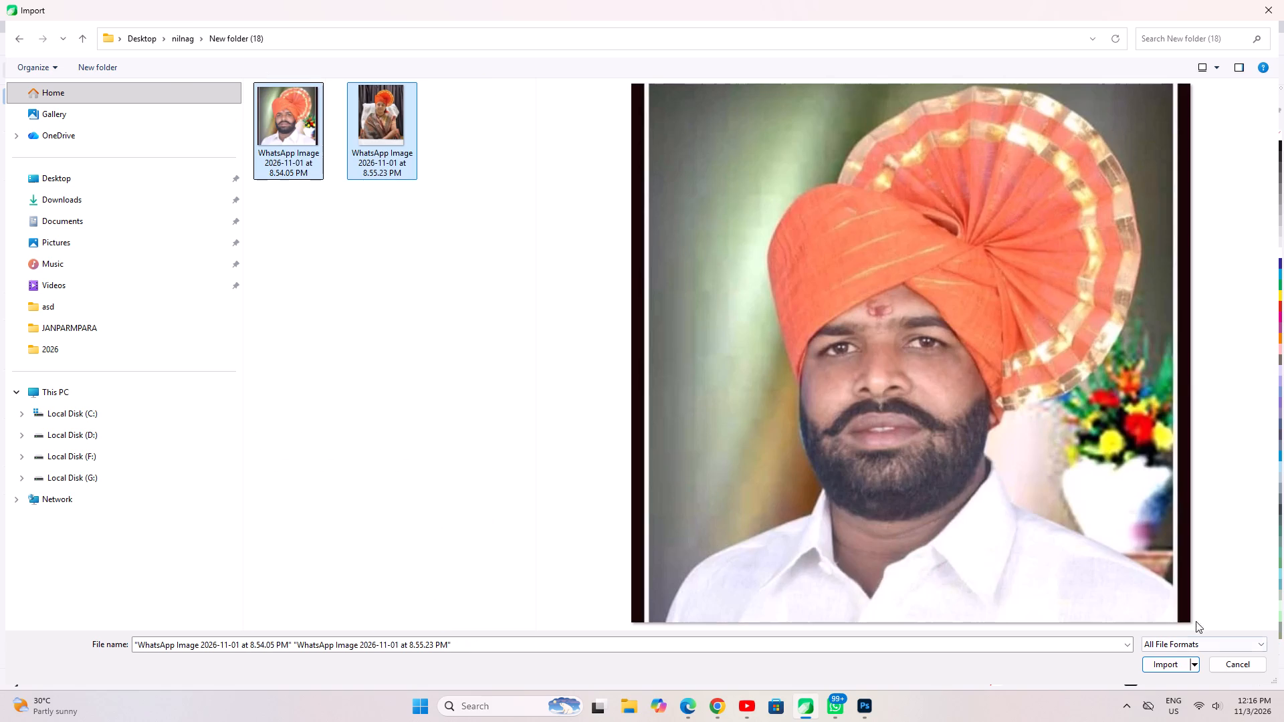
pyautogui.click(1160, 664)
pyautogui.click(475, 243)
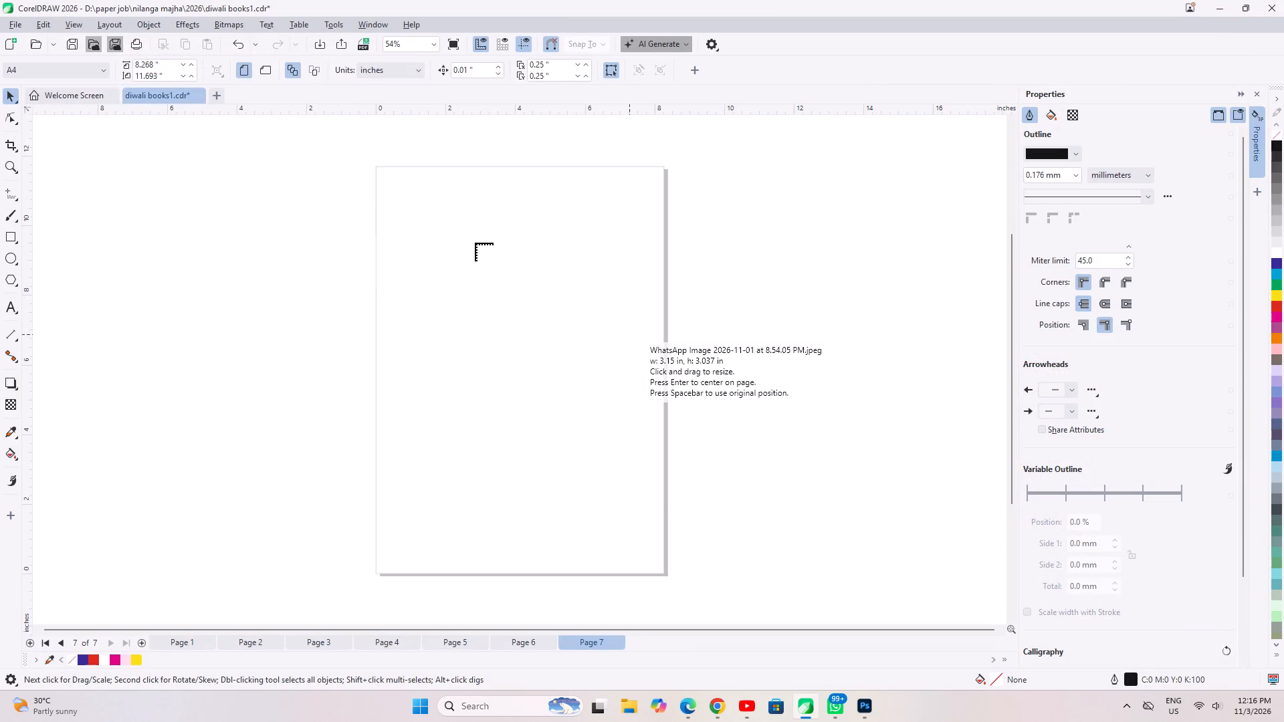
pyautogui.click(405, 248)
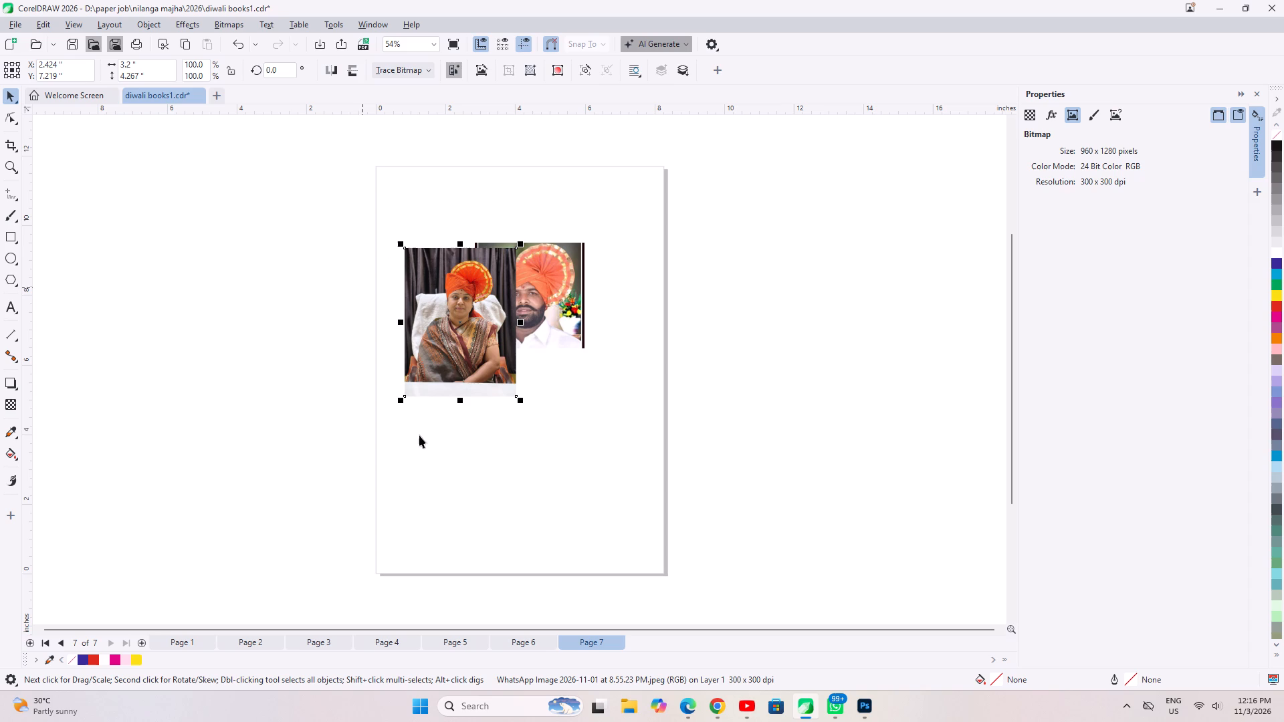
# Move the woman's portrait clear of the man's, to about X -0.9 in, Y 5.64 in.
pyautogui.moveTo(453, 481); pyautogui.dragTo(453, 472)
pyautogui.click(437, 345)
pyautogui.moveTo(460, 322); pyautogui.dragTo(344, 376)
# Export only the man's portrait as the PDF diwali books1 into nilnag's New folder (18), with page size defined by selected objects.
pyautogui.click(524, 288)
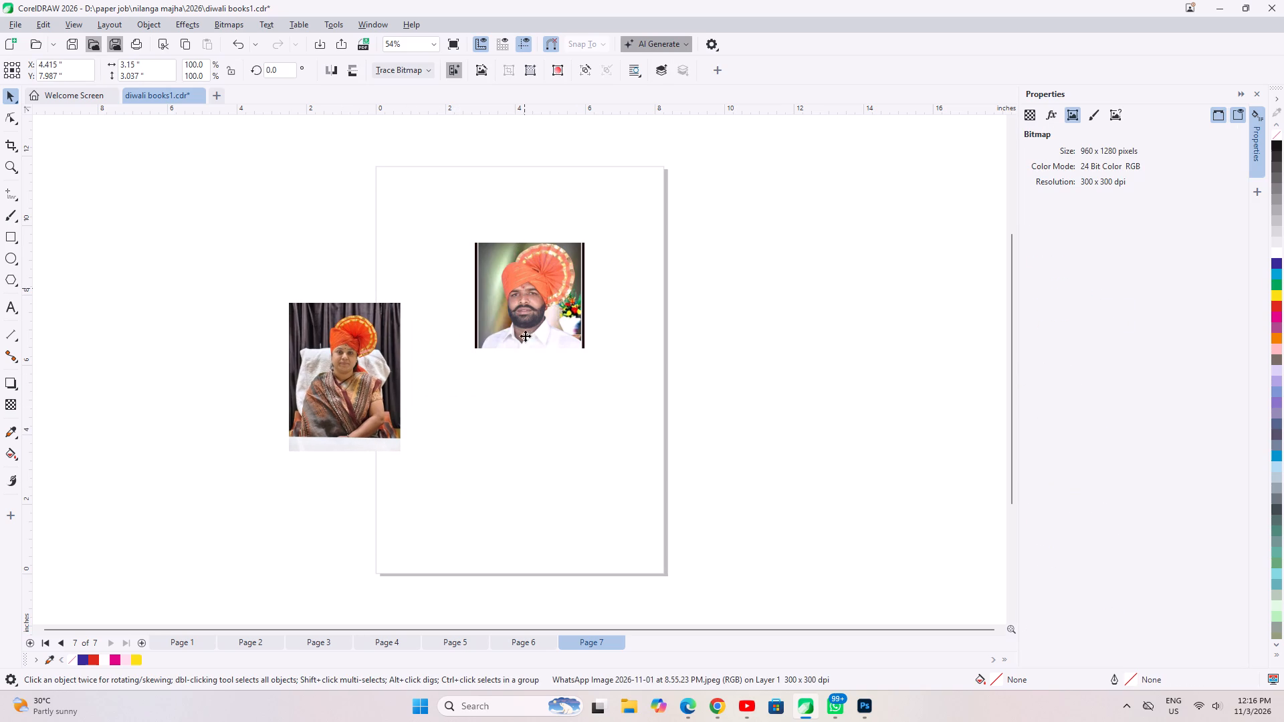
pyautogui.moveTo(522, 429); pyautogui.dragTo(524, 410)
pyautogui.click(515, 293)
pyautogui.hotkey('ctrl', 'e')
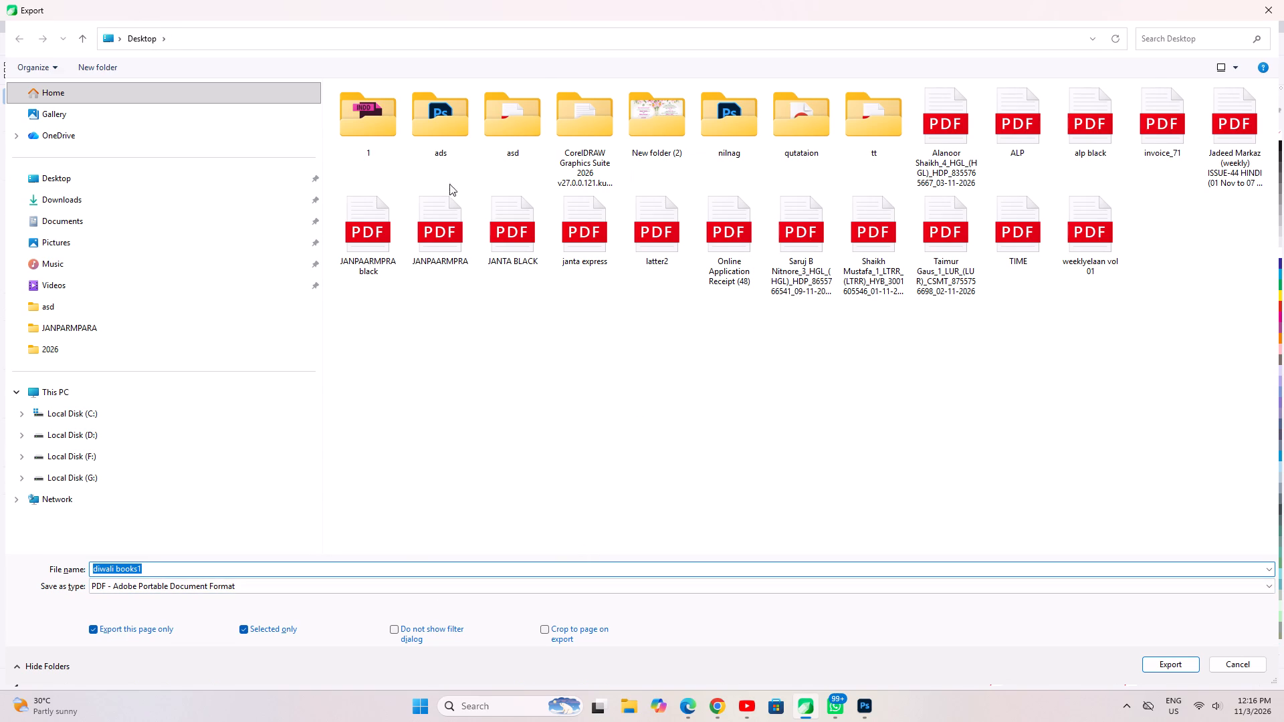
pyautogui.doubleClick(527, 135)
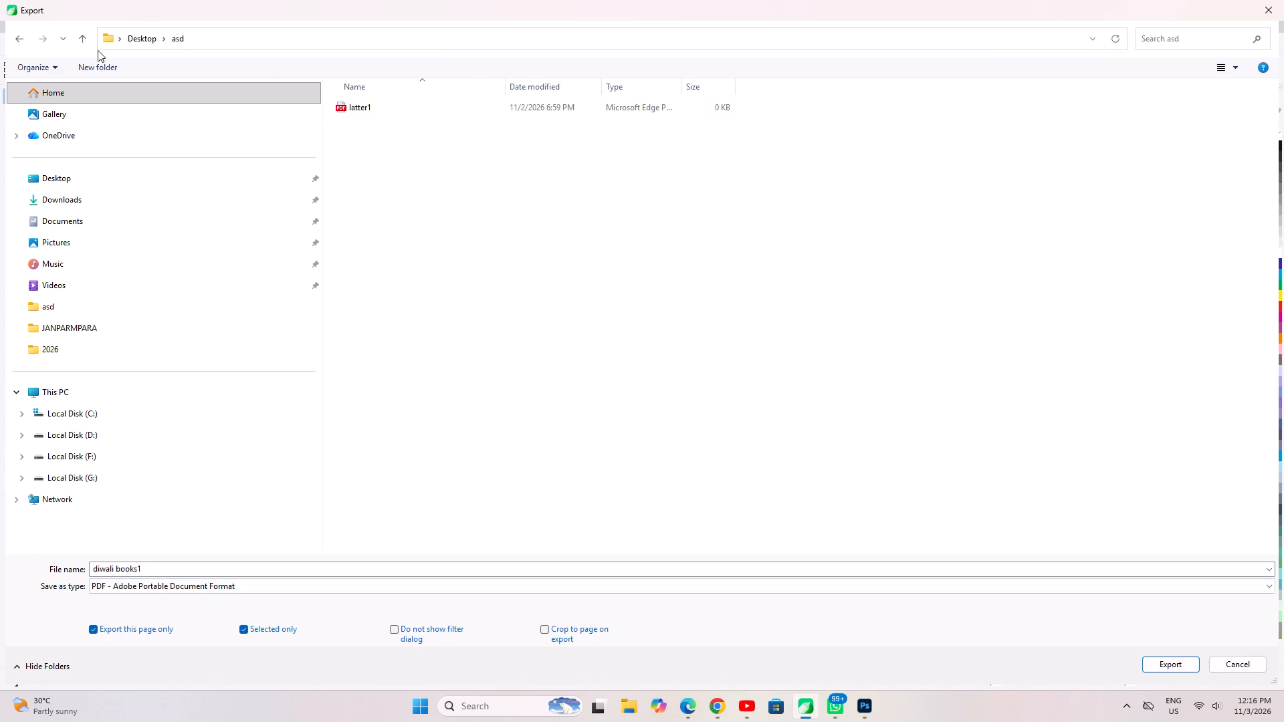
pyautogui.click(88, 45)
pyautogui.doubleClick(437, 132)
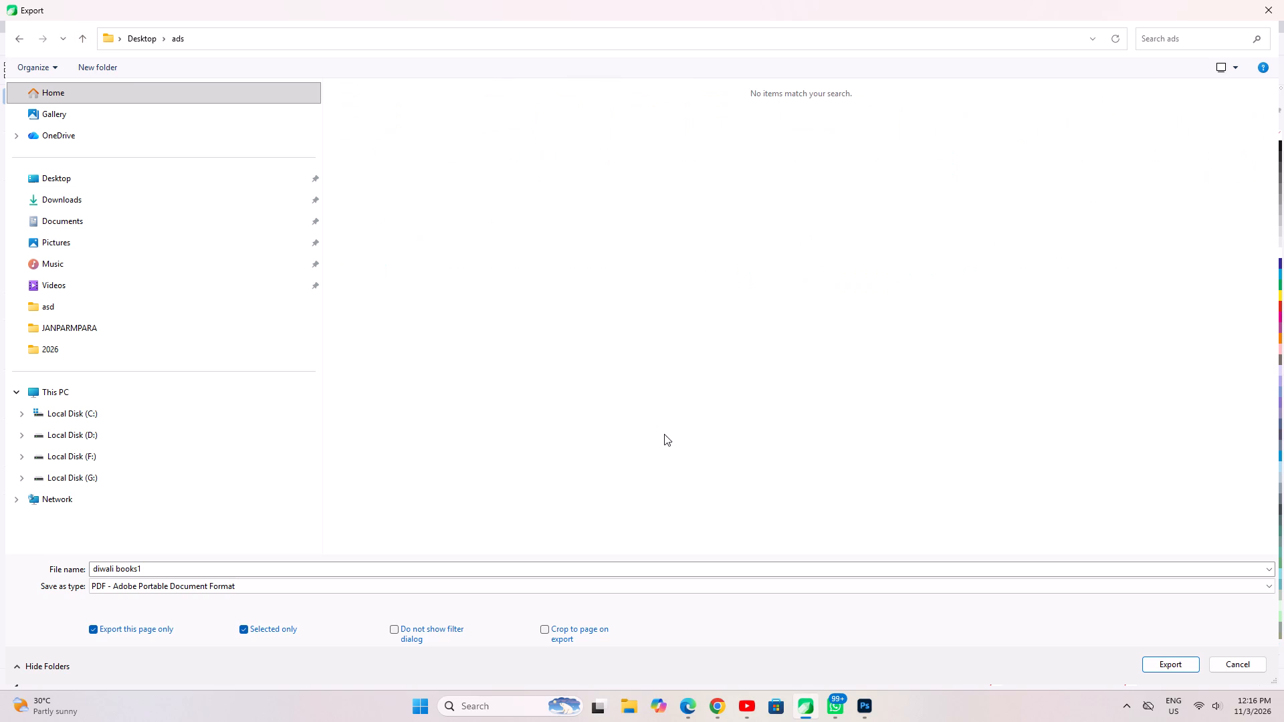
pyautogui.click(84, 35)
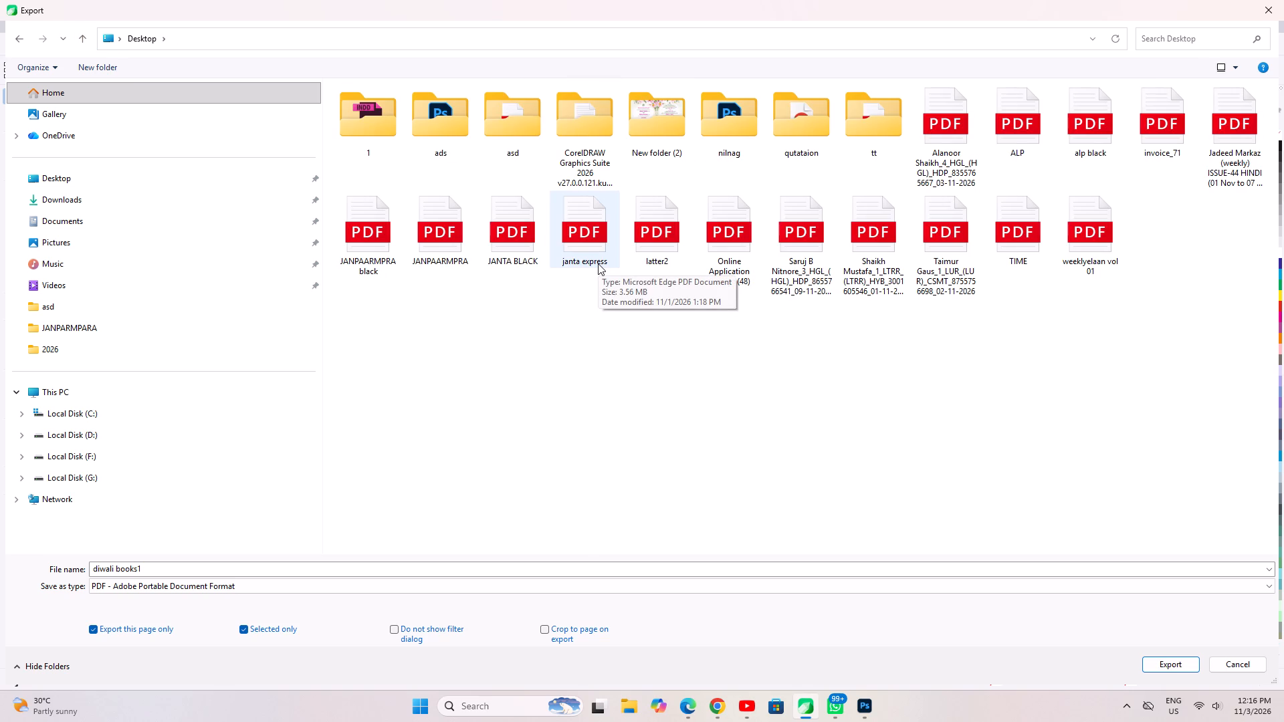
pyautogui.doubleClick(729, 120)
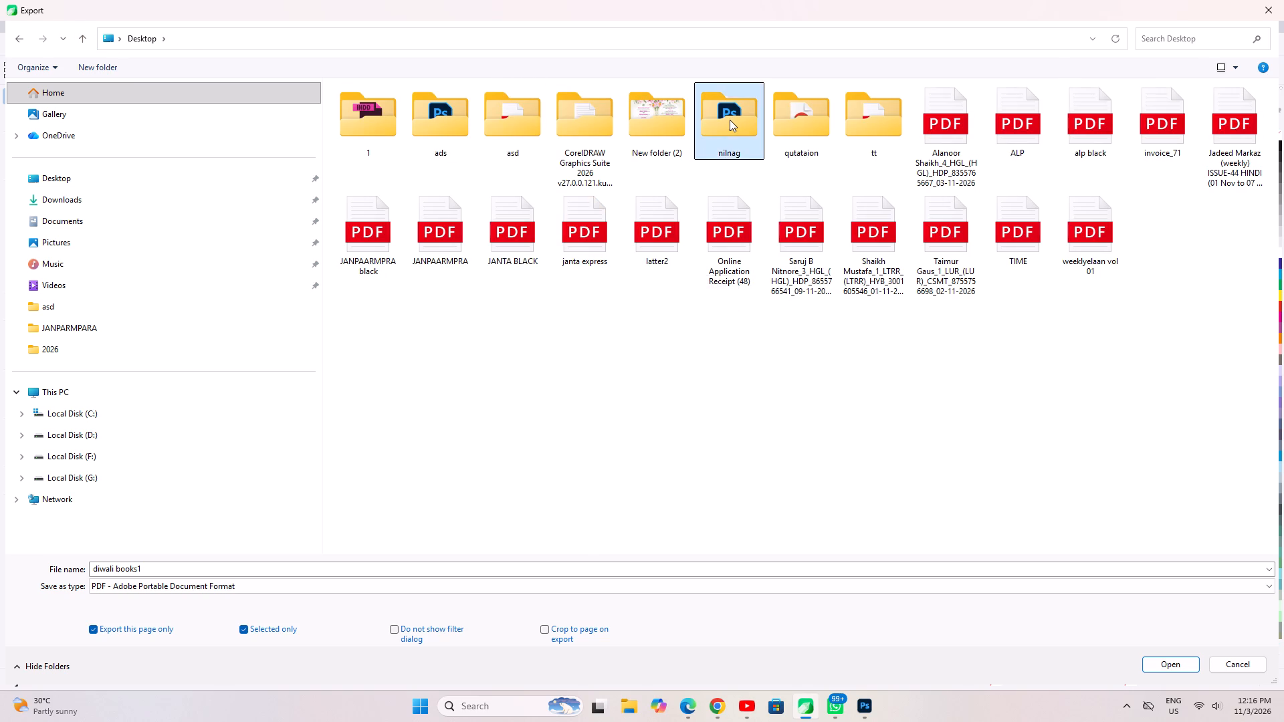
pyautogui.doubleClick(726, 203)
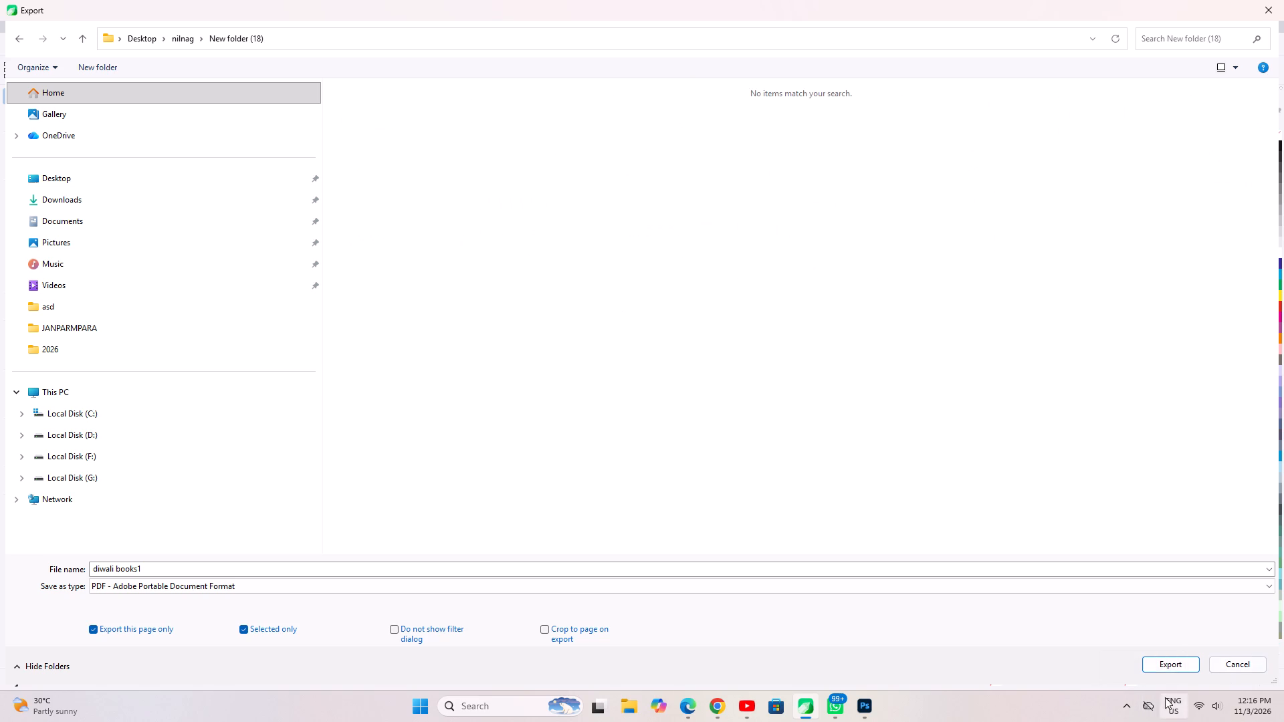
pyautogui.click(1165, 670)
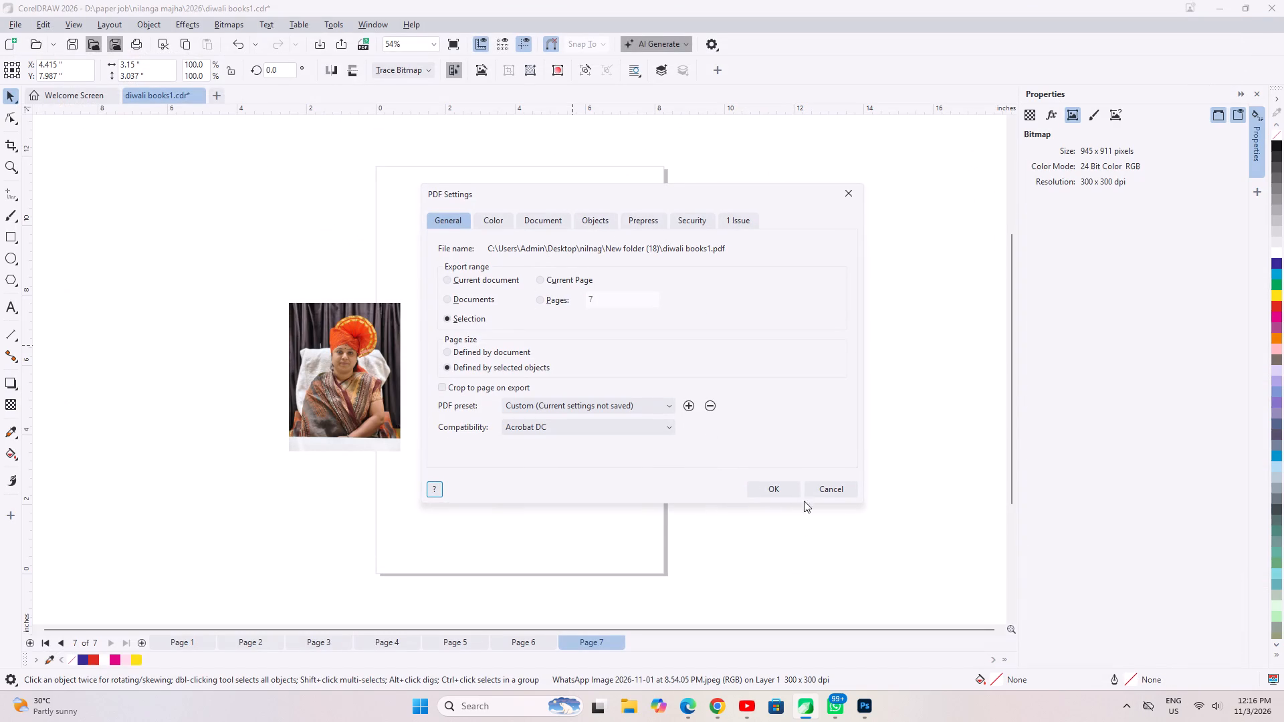
pyautogui.click(774, 484)
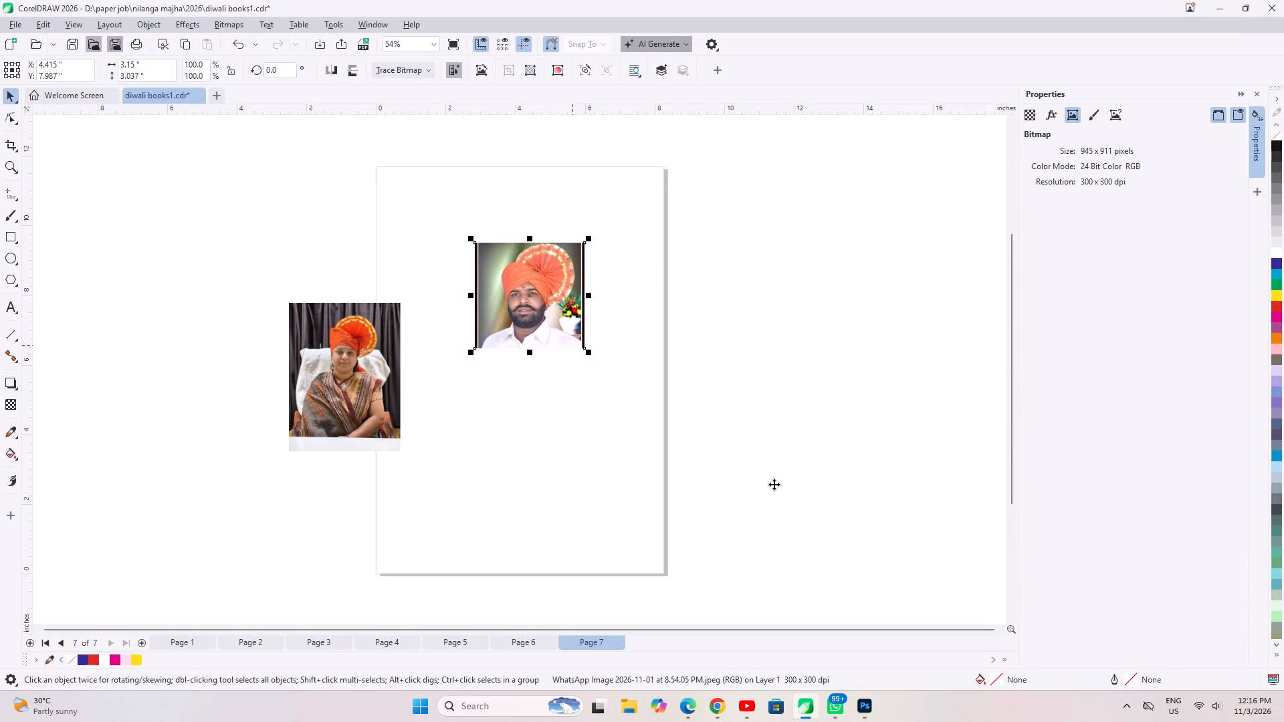
# Export only the woman's portrait as the PDF diwali books1f into the same New folder (18).
pyautogui.click(349, 418)
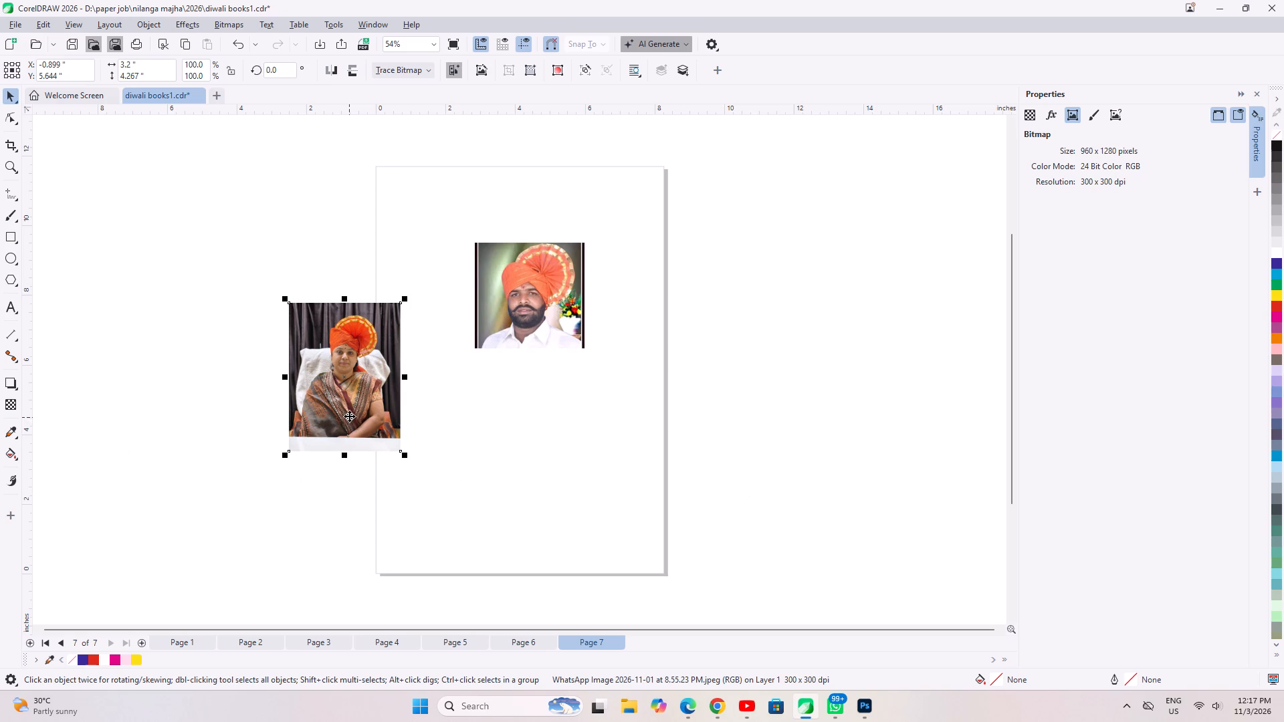
pyautogui.hotkey('ctrl', 'e')
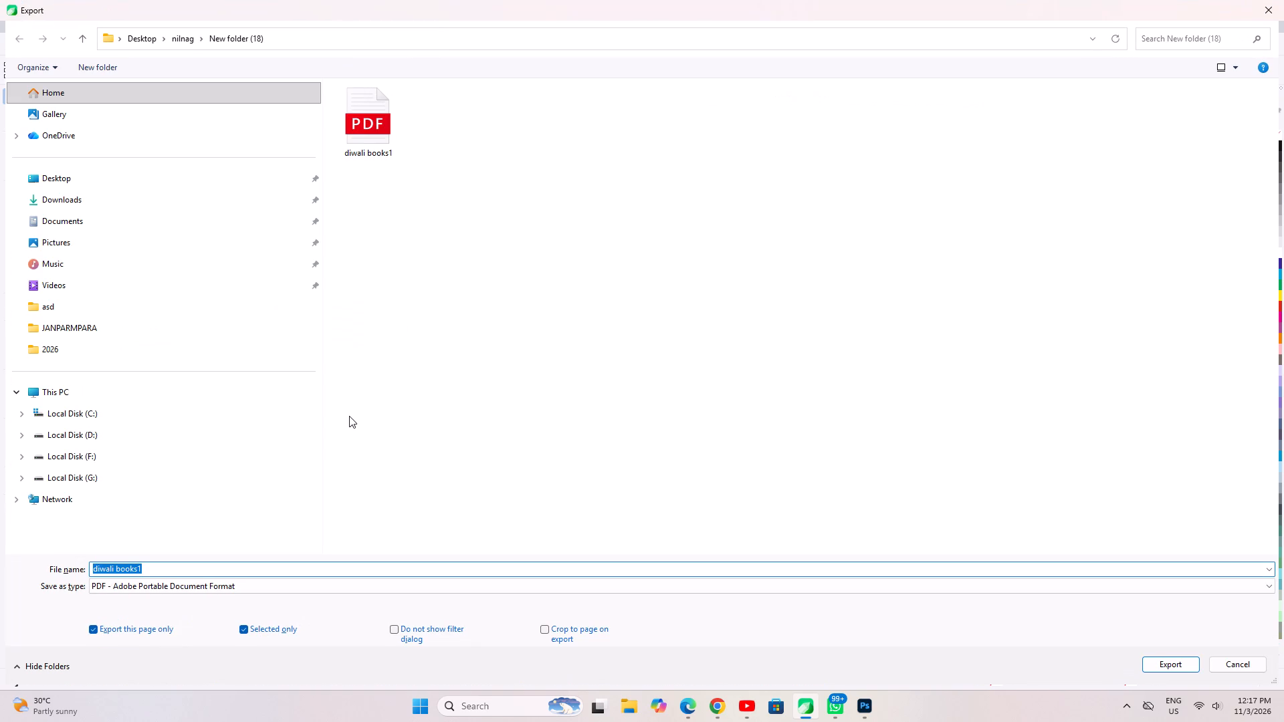
pyautogui.click(161, 568)
pyautogui.press('f')
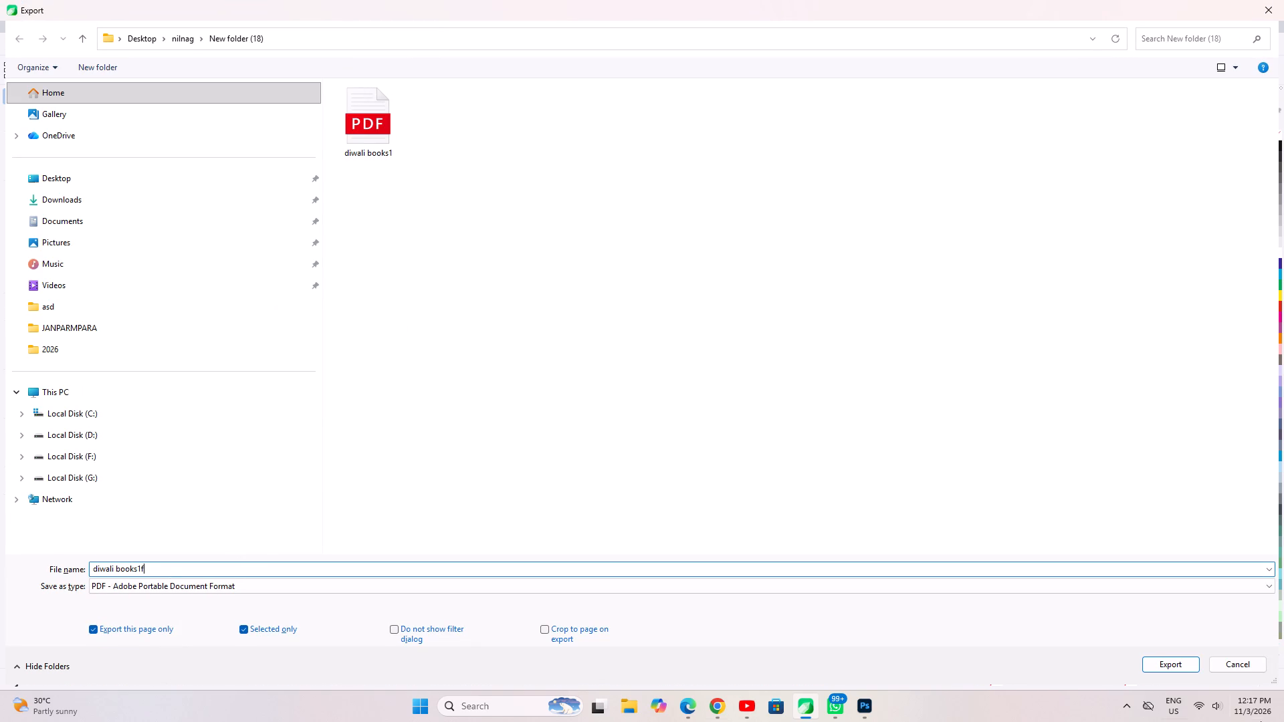
pyautogui.click(1176, 673)
pyautogui.click(1174, 665)
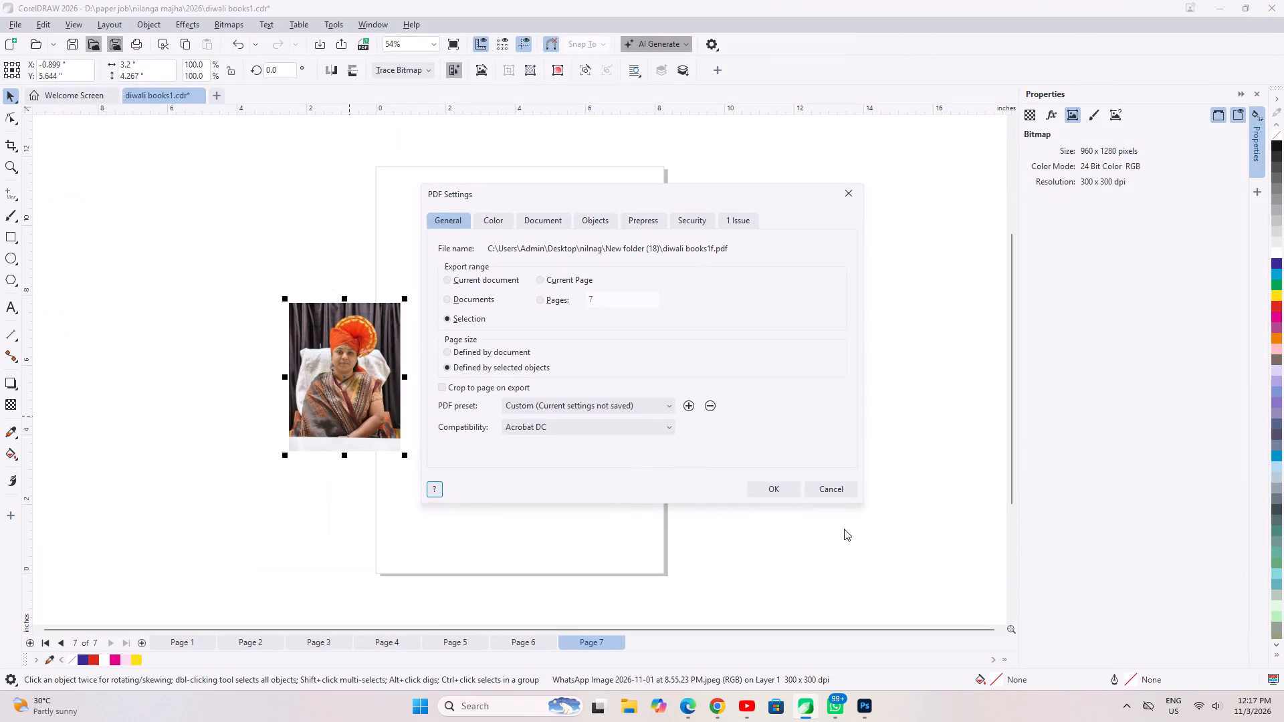
pyautogui.click(770, 491)
pyautogui.click(770, 491)
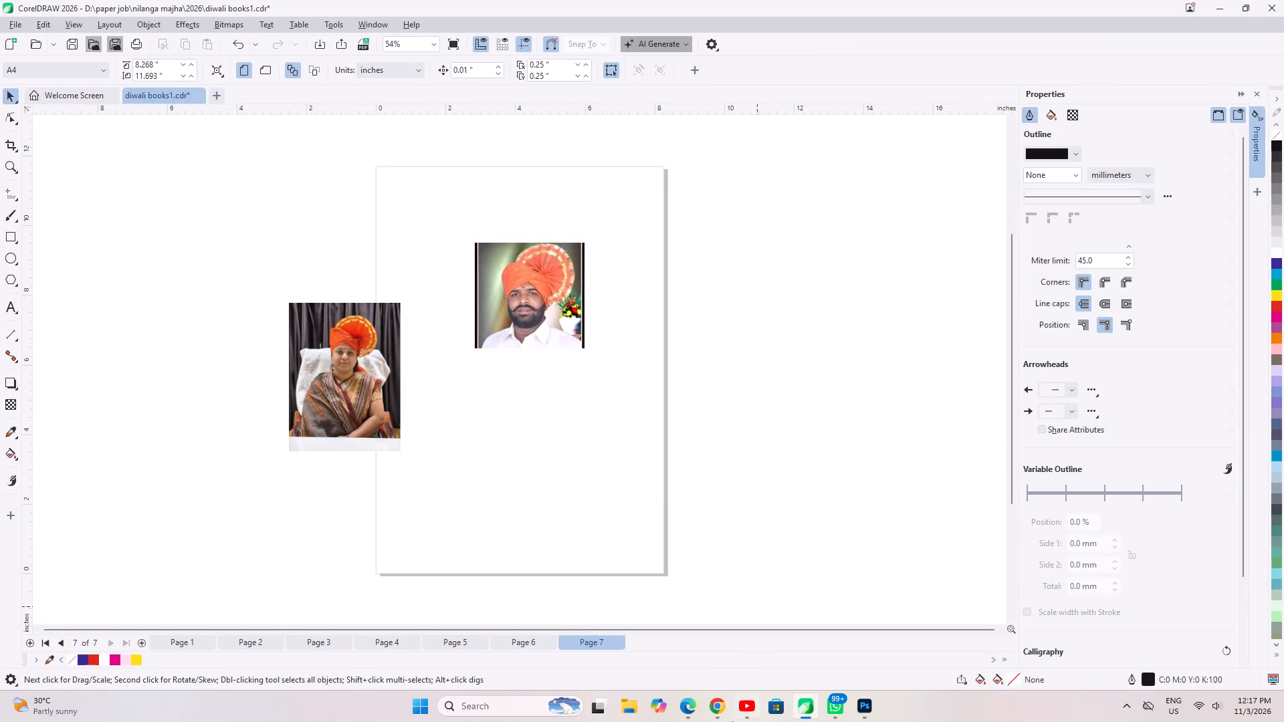
# Switch to Photoshop and open the PDFs diwali books1 and diwali books1f as 300 pixels/inch images.
pyautogui.click(866, 711)
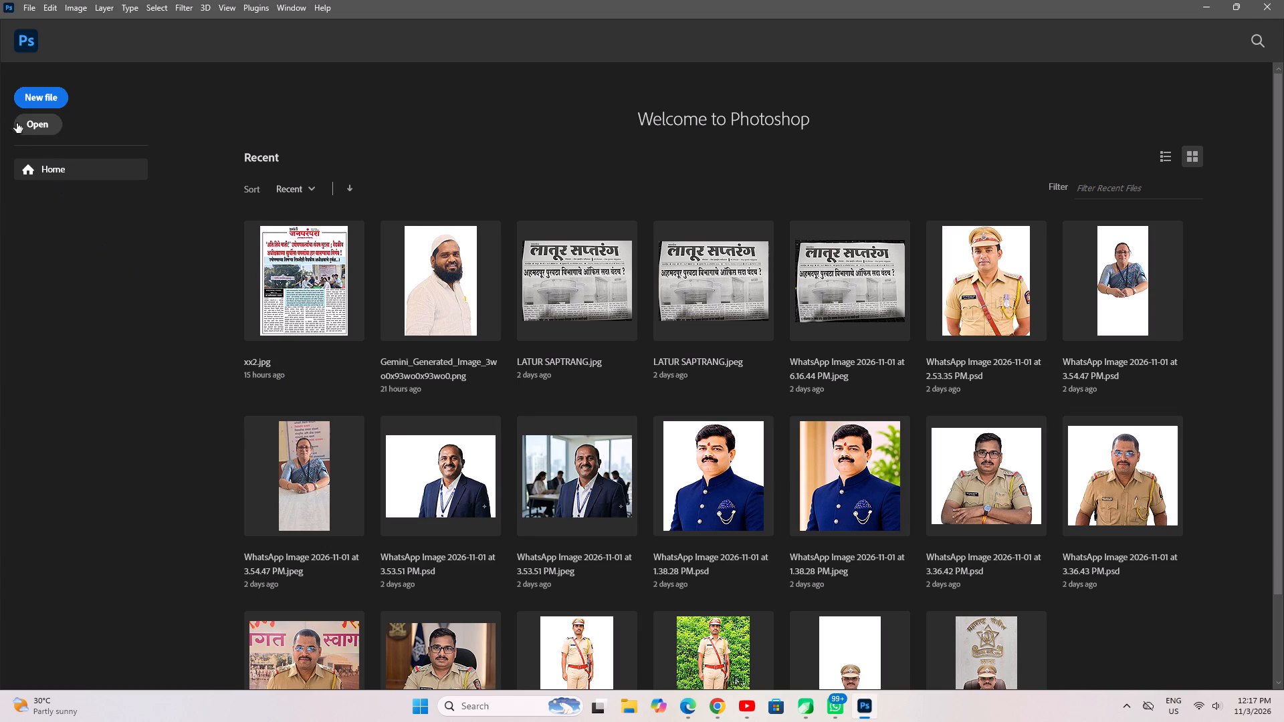
pyautogui.click(26, 125)
pyautogui.click(298, 120)
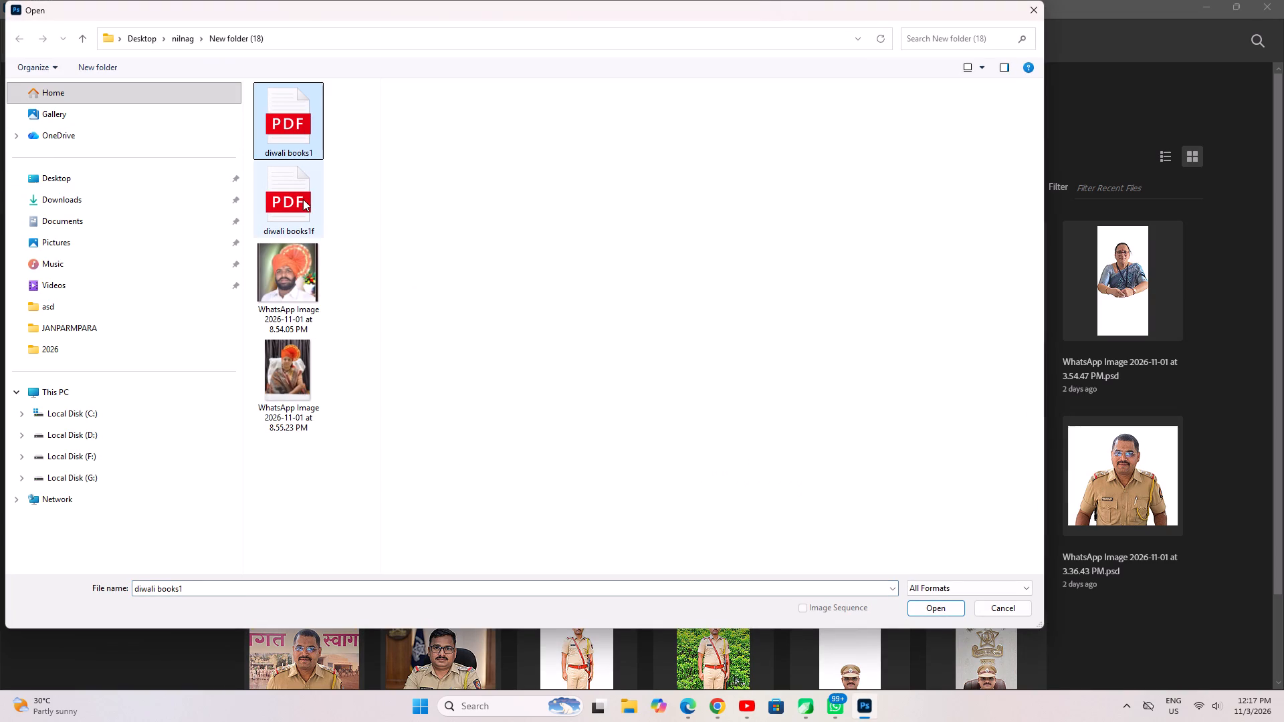
pyautogui.keyDown('ctrl'); pyautogui.click(303, 199); pyautogui.keyUp('ctrl')
pyautogui.click(941, 610)
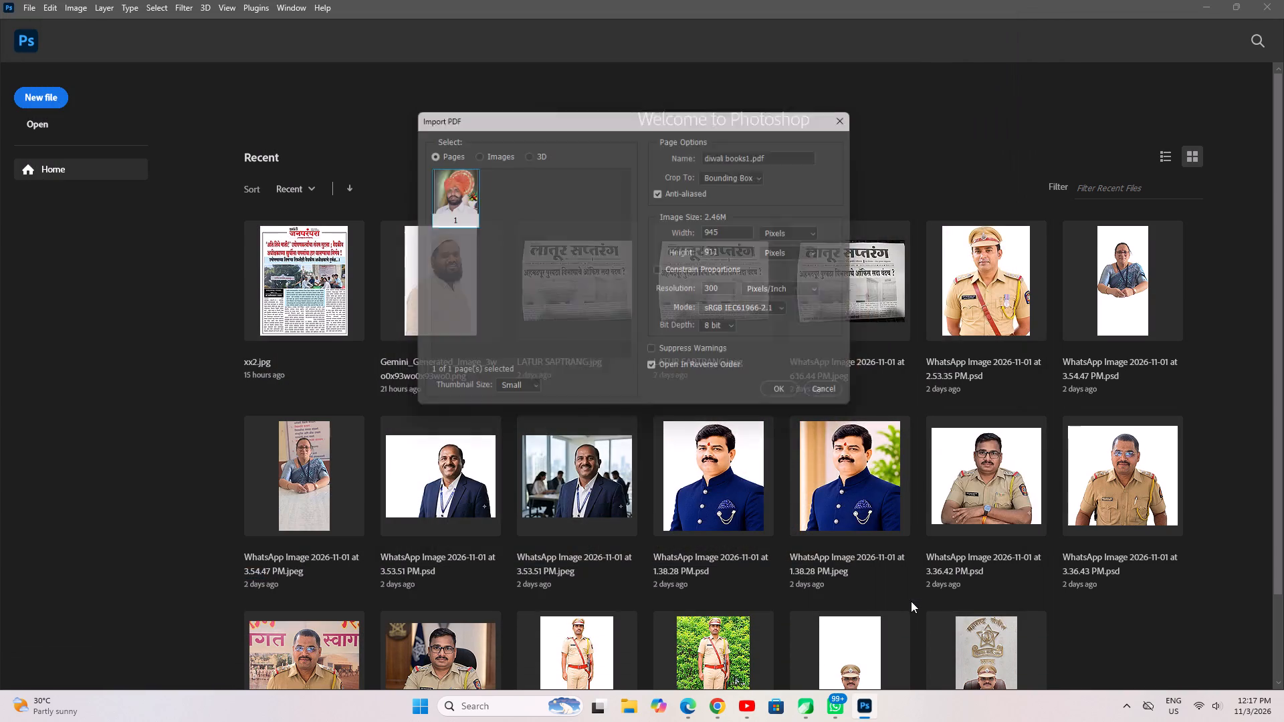
pyautogui.click(784, 395)
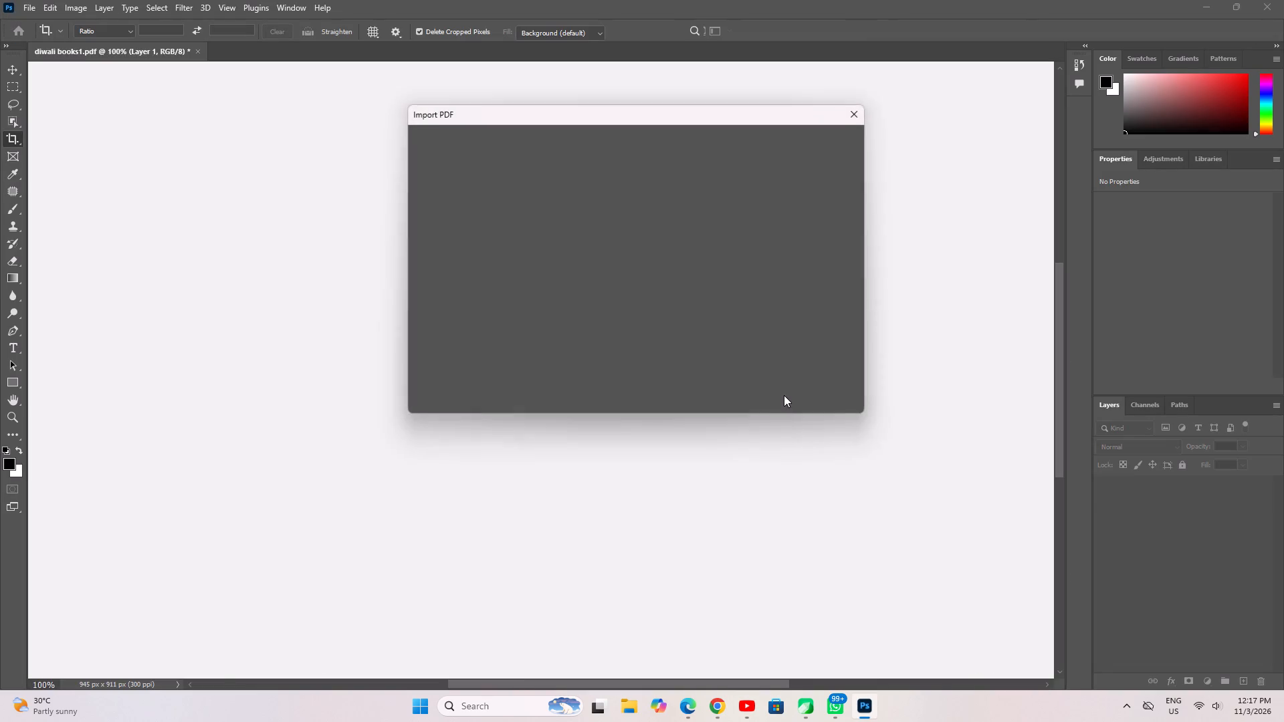
pyautogui.click(784, 395)
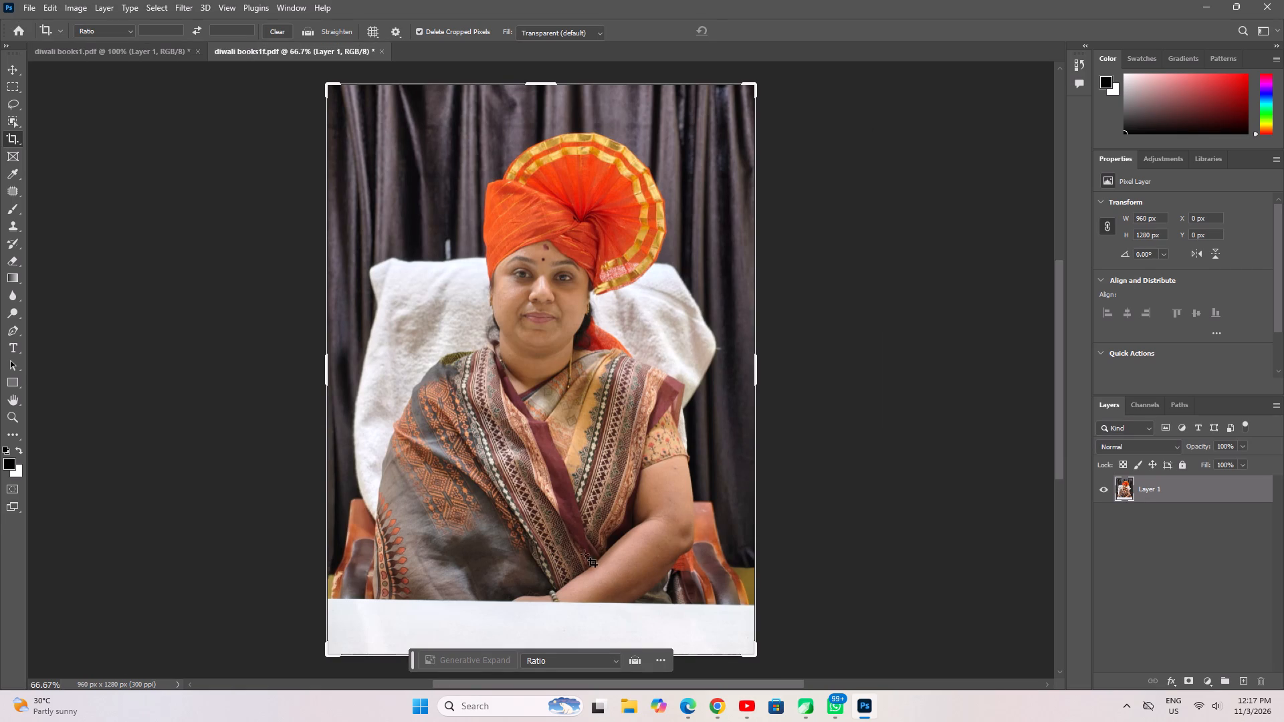
# Remove the background from the woman's portrait in diwali books1f.
pyautogui.click(7, 229)
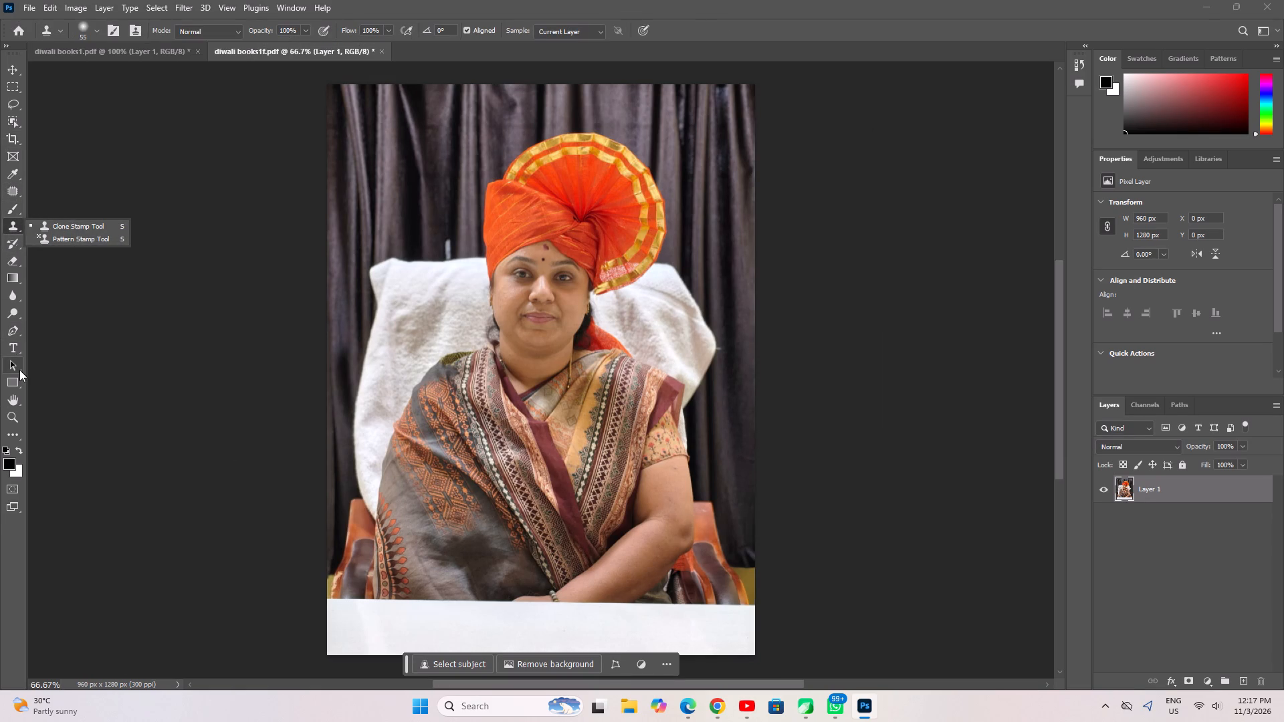
pyautogui.click(13, 263)
pyautogui.click(18, 68)
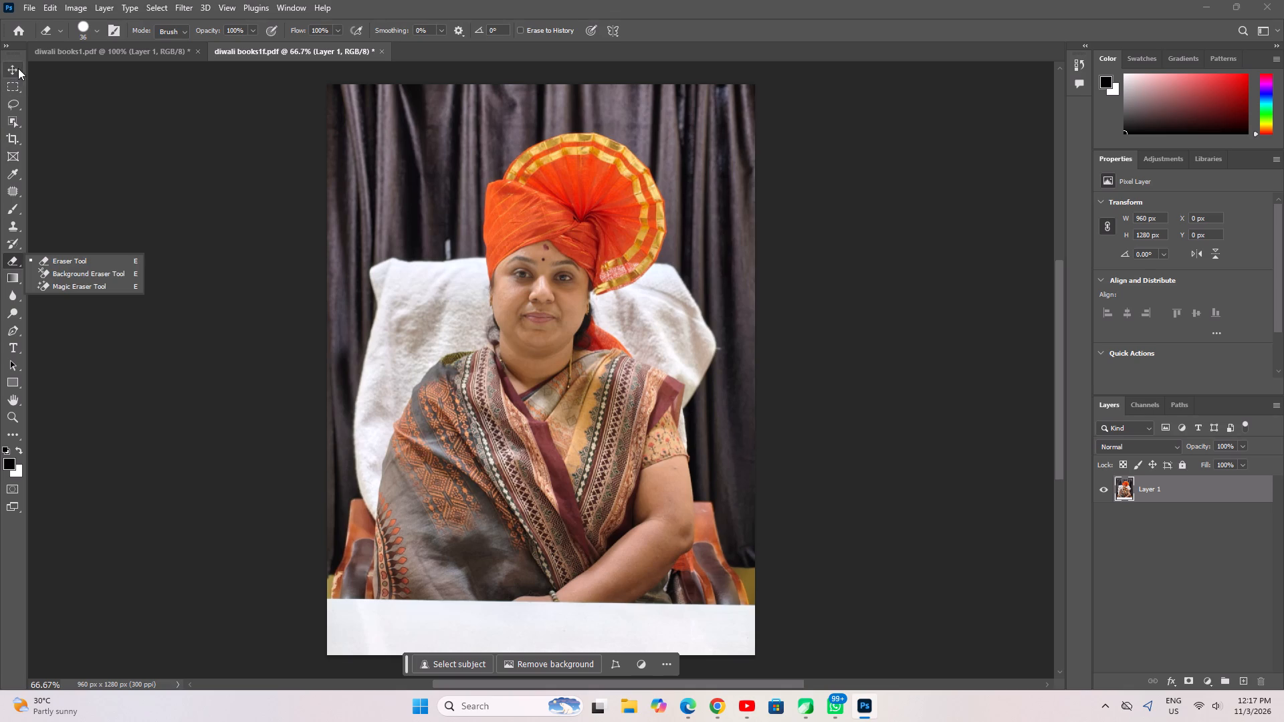
pyautogui.click(522, 663)
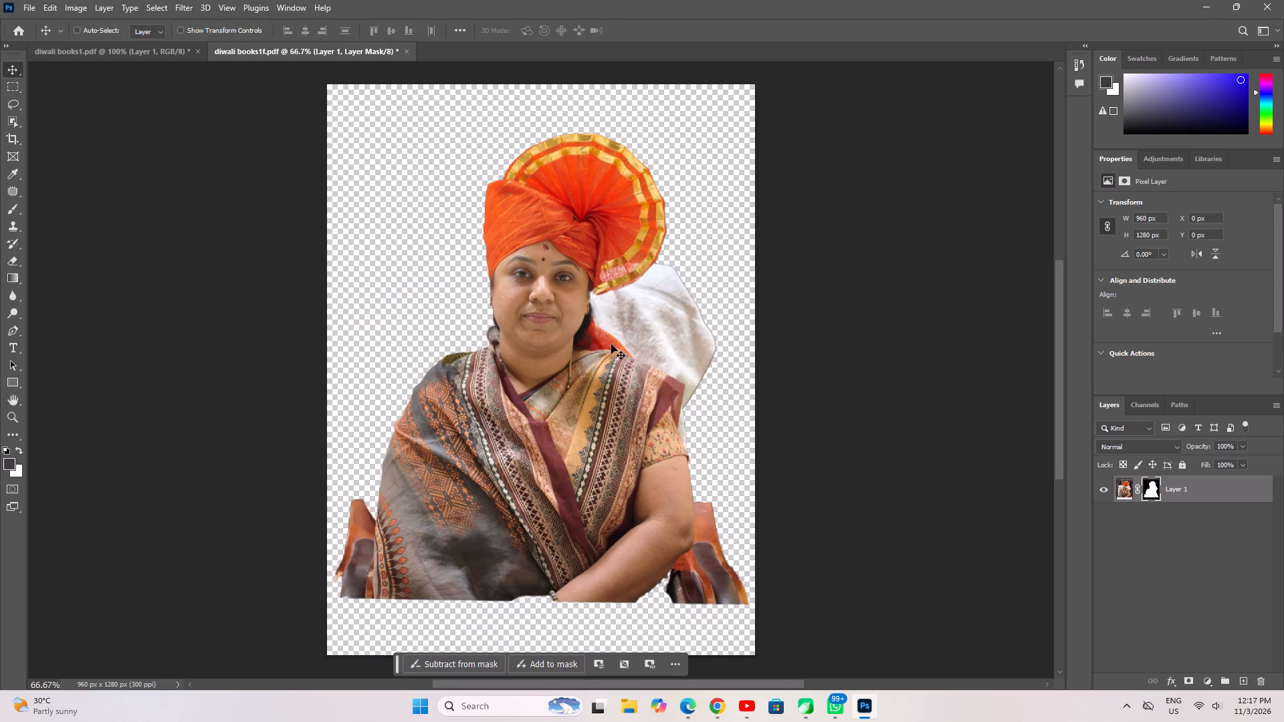
pyautogui.hotkey('ctrl', 's')
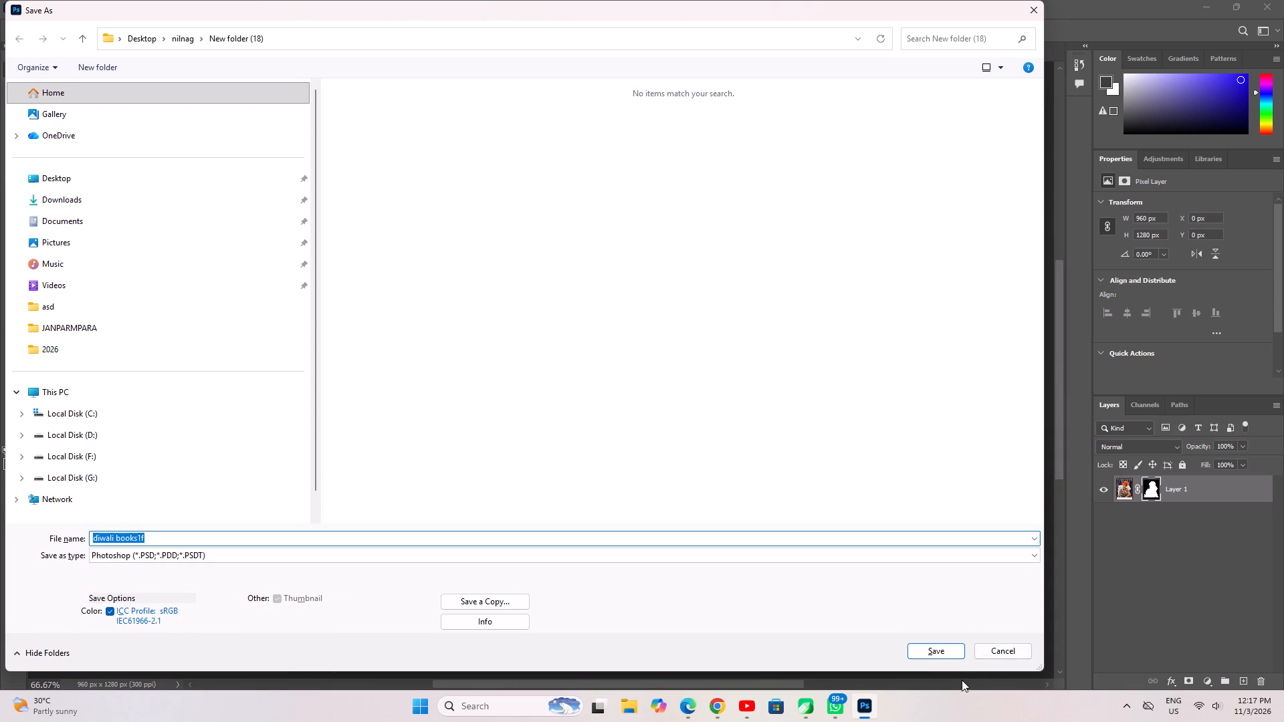
pyautogui.click(1019, 658)
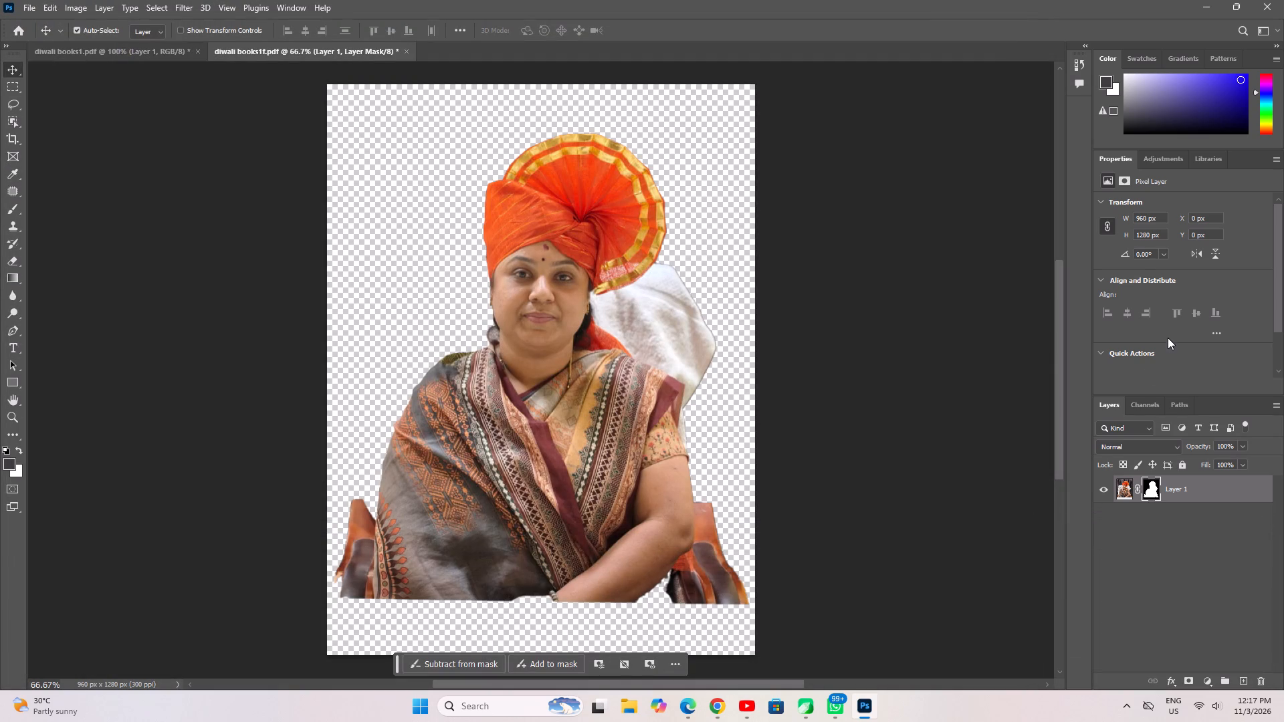
# Start a Pen path on Layer 1's image along the turban fan's lower edge, from its outer rim to beside the ear.
pyautogui.click(1134, 501)
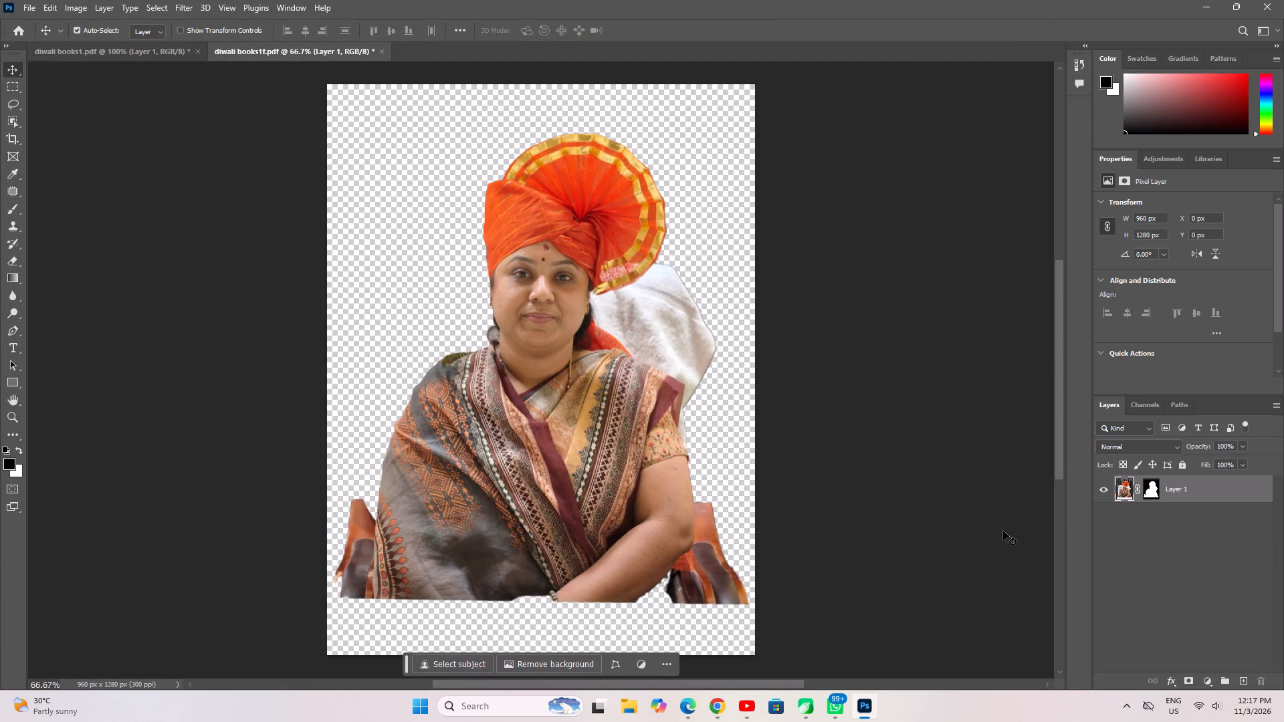
pyautogui.hotkey('ctrl', 'space')
pyautogui.hotkey('ctrl', 'space')
pyautogui.hotkey('ctrl', 'space')
pyautogui.hotkey('ctrl', 'space')
pyautogui.hotkey('ctrl', 'space')
pyautogui.hotkey('ctrl', 'space')
pyautogui.hotkey('ctrl', 'space')
pyautogui.hotkey('ctrl', 'space')
pyautogui.hotkey('ctrl', 'space')
pyautogui.hotkey('ctrl', 'space')
pyautogui.hotkey('ctrl', 'space')
pyautogui.hotkey('ctrl', 'space')
pyautogui.hotkey('ctrl', 'space')
pyautogui.hotkey('ctrl', 'space')
pyautogui.doubleClick(626, 278)
pyautogui.hotkey('ctrl', 'space')
pyautogui.hotkey('ctrl', 'space')
pyautogui.hotkey('ctrl', 'space')
pyautogui.hotkey('ctrl', 'space')
pyautogui.hotkey('ctrl', 'space')
pyautogui.hotkey('ctrl', 'space')
pyautogui.hotkey('ctrl', 'space')
pyautogui.hotkey('ctrl', 'space')
pyautogui.hotkey('ctrl', 'space')
pyautogui.hotkey('ctrl', 'space')
pyautogui.hotkey('ctrl', 'space')
pyautogui.hotkey('ctrl', 'space')
pyautogui.hotkey('ctrl', 'space')
pyautogui.hotkey('ctrl', 'space')
pyautogui.hotkey('ctrl', 'space')
pyautogui.hotkey('ctrl', 'space')
pyautogui.keyDown('ctrl'); pyautogui.doubleClick(578, 246); pyautogui.keyUp('ctrl')
pyautogui.click(1129, 499)
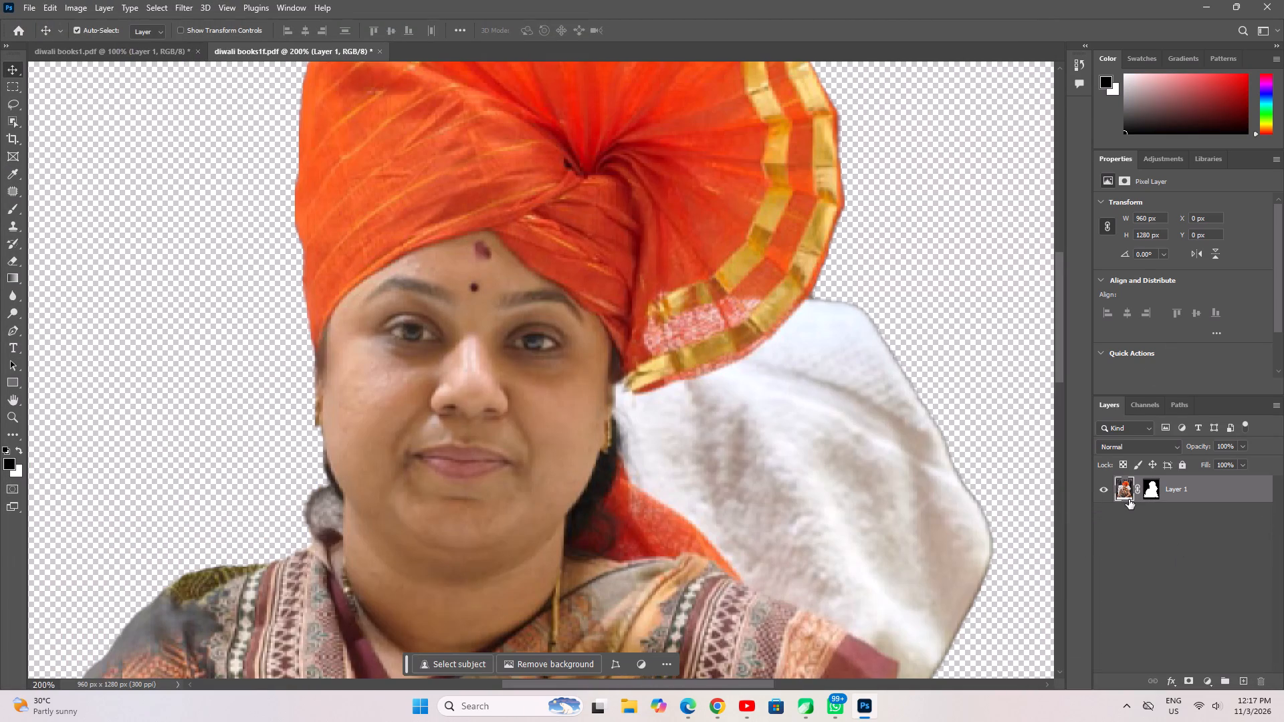
pyautogui.click(13, 332)
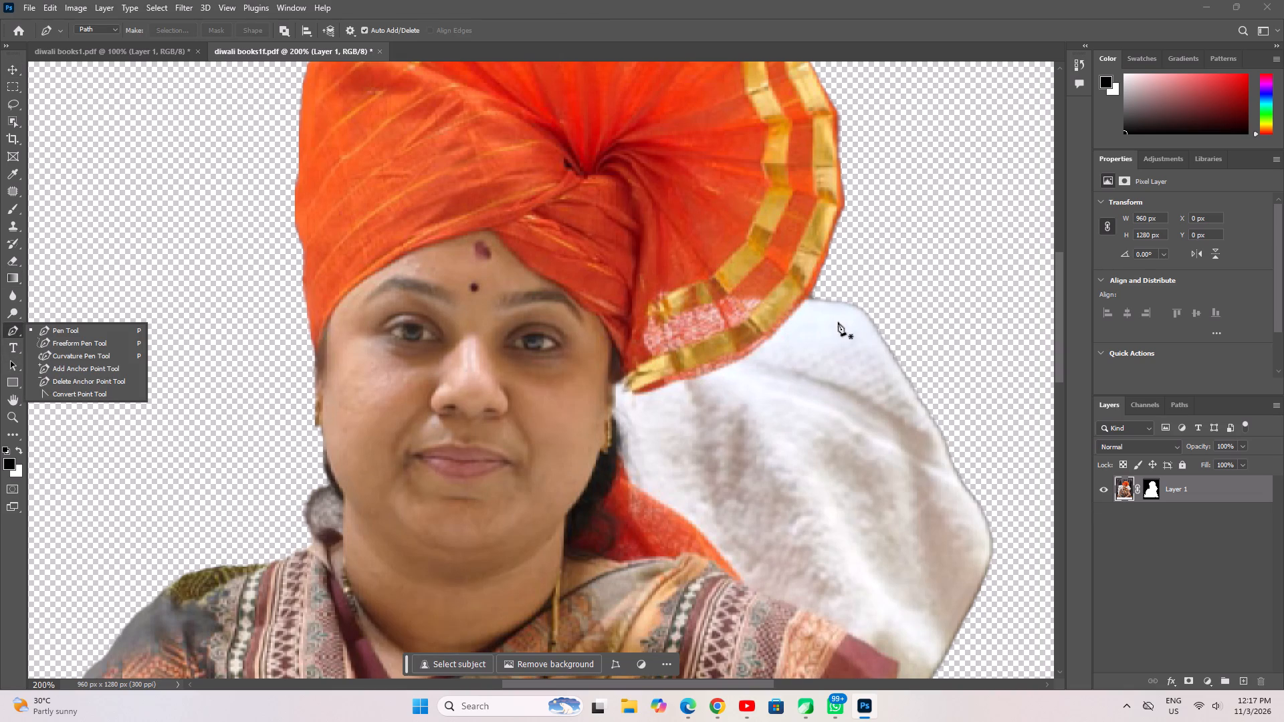
pyautogui.click(122, 327)
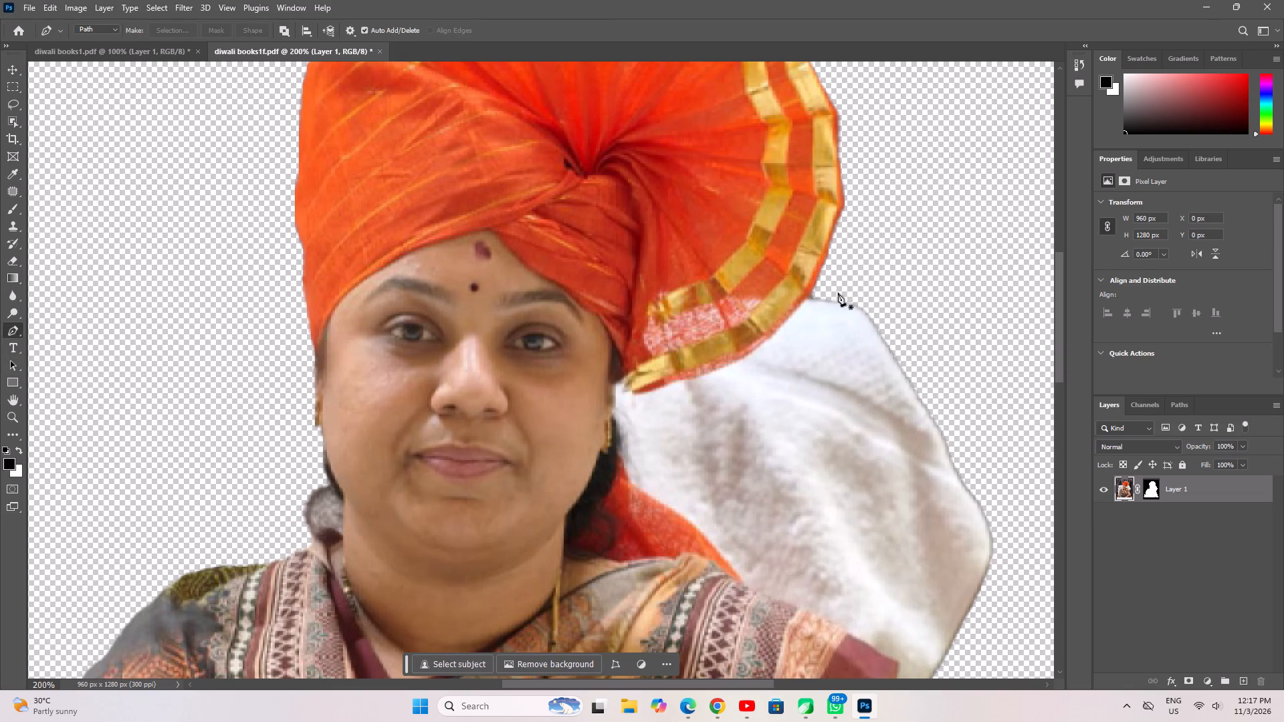
pyautogui.click(824, 284)
pyautogui.click(809, 302)
pyautogui.click(806, 308)
pyautogui.click(790, 326)
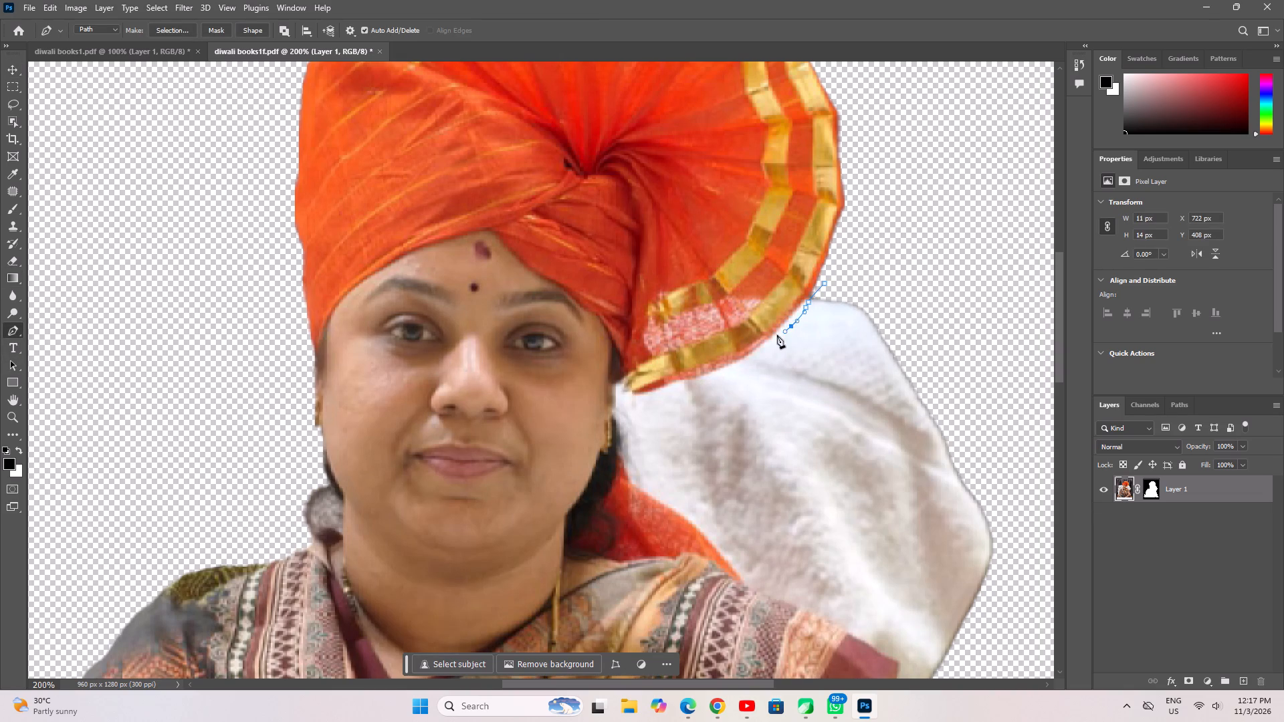
pyautogui.click(777, 335)
pyautogui.click(768, 344)
pyautogui.click(753, 352)
pyautogui.moveTo(733, 363); pyautogui.dragTo(723, 372)
pyautogui.moveTo(717, 376); pyautogui.dragTo(704, 375)
pyautogui.click(702, 374)
pyautogui.moveTo(676, 378); pyautogui.dragTo(669, 380)
pyautogui.click(644, 394)
pyautogui.click(629, 394)
pyautogui.click(617, 387)
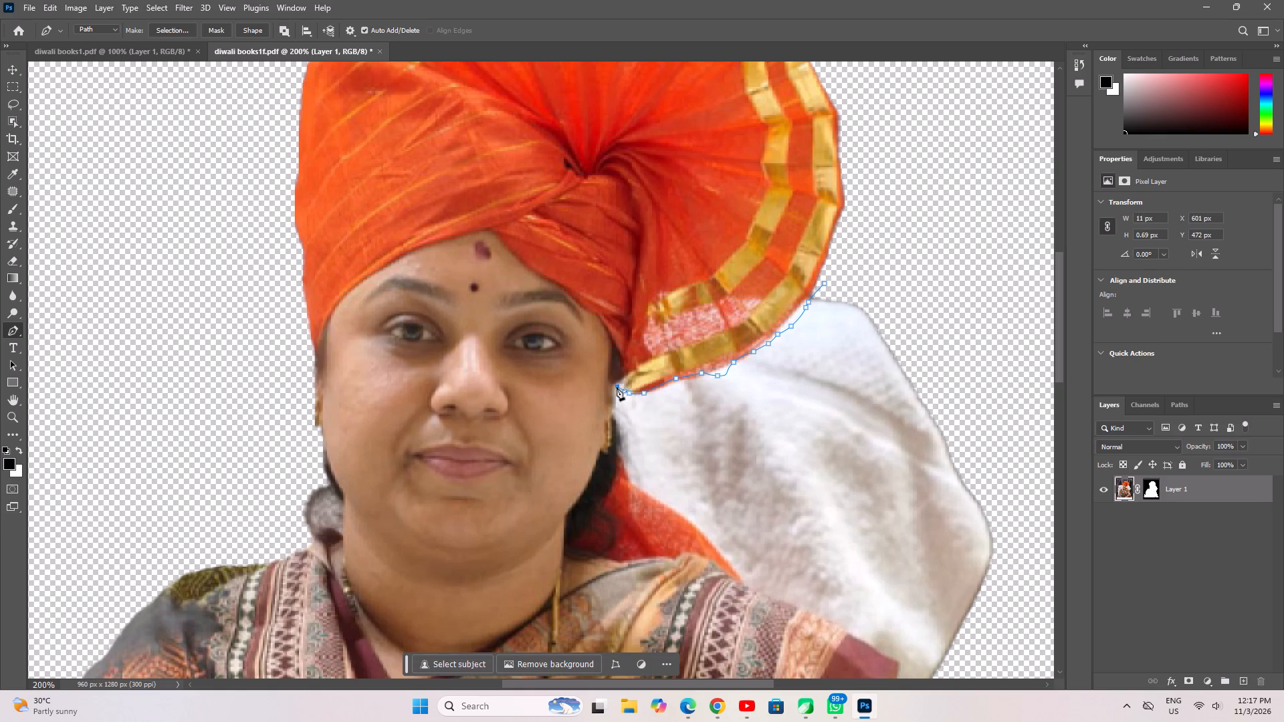
# Continue the path down along the hair, the orange cloth tail and the shoulder to the sleeve edge.
pyautogui.click(615, 396)
pyautogui.moveTo(619, 420); pyautogui.dragTo(622, 426)
pyautogui.moveTo(631, 439); pyautogui.dragTo(633, 449)
pyautogui.click(627, 460)
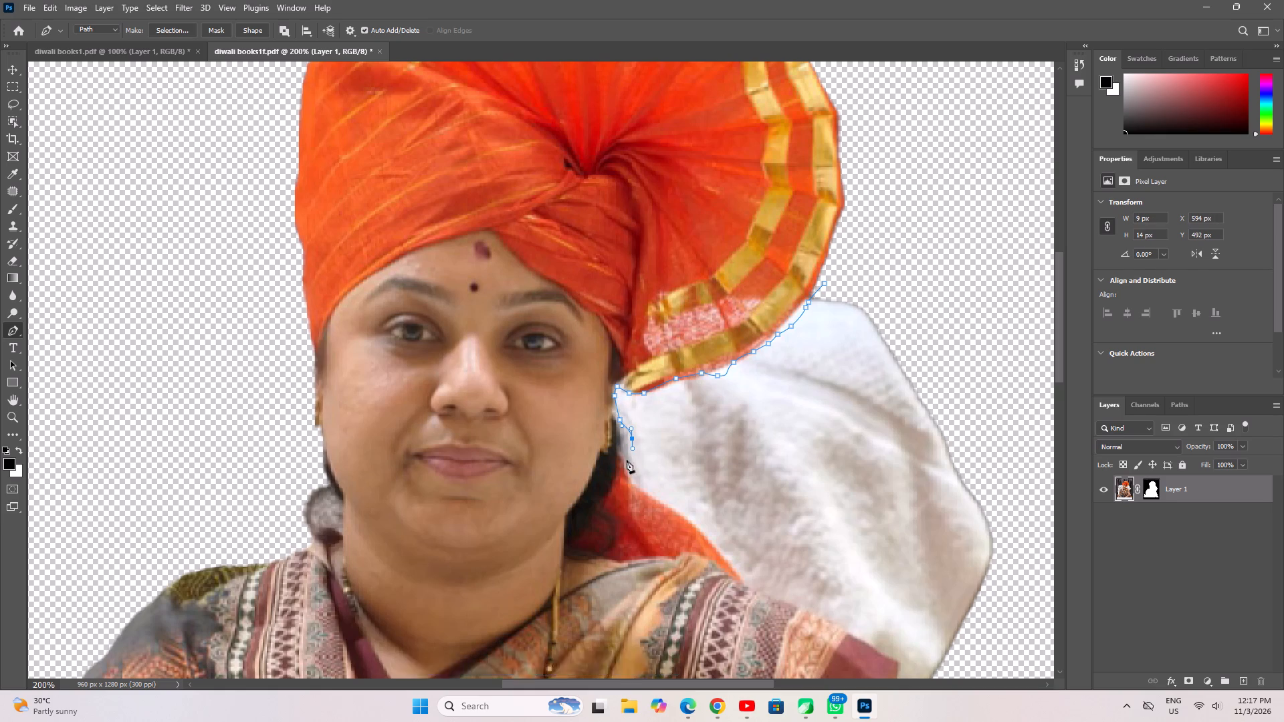
pyautogui.click(634, 487)
pyautogui.moveTo(669, 510); pyautogui.dragTo(683, 521)
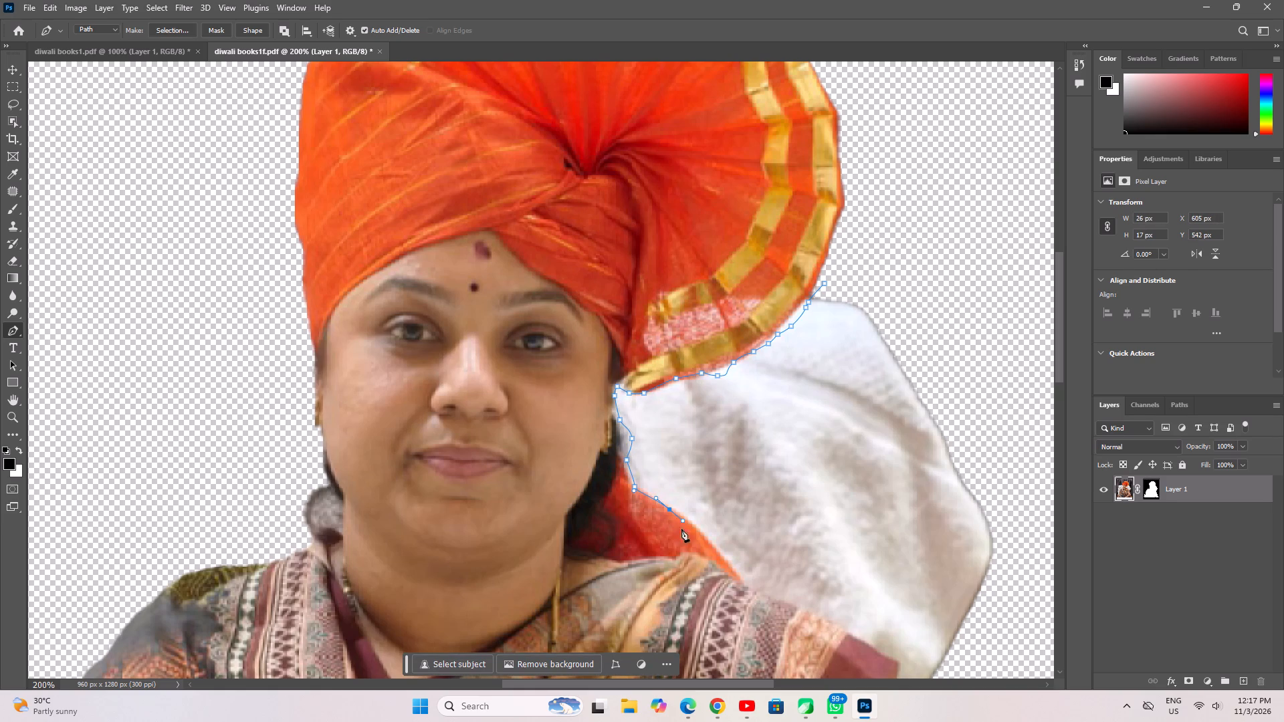
pyautogui.moveTo(724, 554); pyautogui.dragTo(738, 570)
pyautogui.moveTo(746, 590); pyautogui.dragTo(764, 600)
pyautogui.moveTo(817, 612); pyautogui.dragTo(859, 630)
pyautogui.moveTo(861, 640); pyautogui.dragTo(902, 663)
pyautogui.scroll(-3, 837, 616)
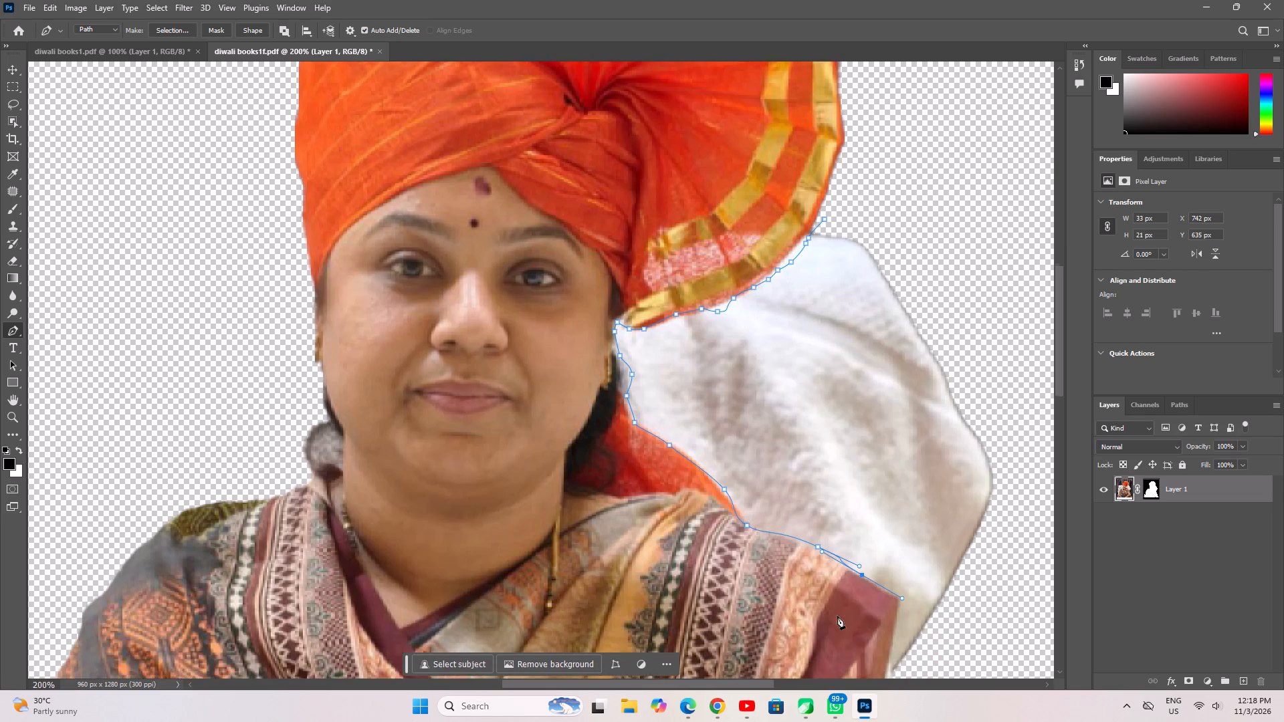
pyautogui.scroll(-5, 837, 616)
pyautogui.moveTo(899, 592); pyautogui.dragTo(894, 617)
pyautogui.moveTo(894, 640); pyautogui.dragTo(894, 652)
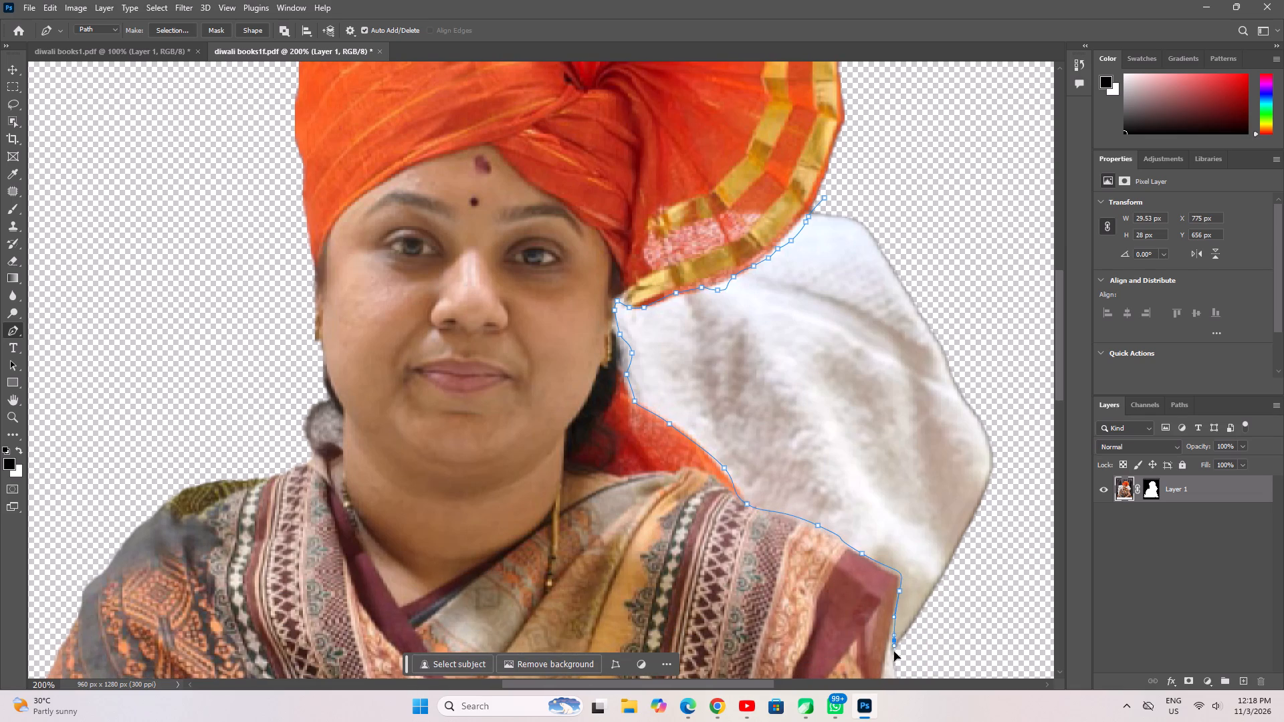
pyautogui.moveTo(894, 652); pyautogui.dragTo(895, 655)
pyautogui.click(897, 661)
# Close the path around the outer side of the leftover white cloth, back at the turban fan.
pyautogui.moveTo(982, 637); pyautogui.dragTo(1007, 600)
pyautogui.moveTo(1051, 413); pyautogui.dragTo(1043, 367)
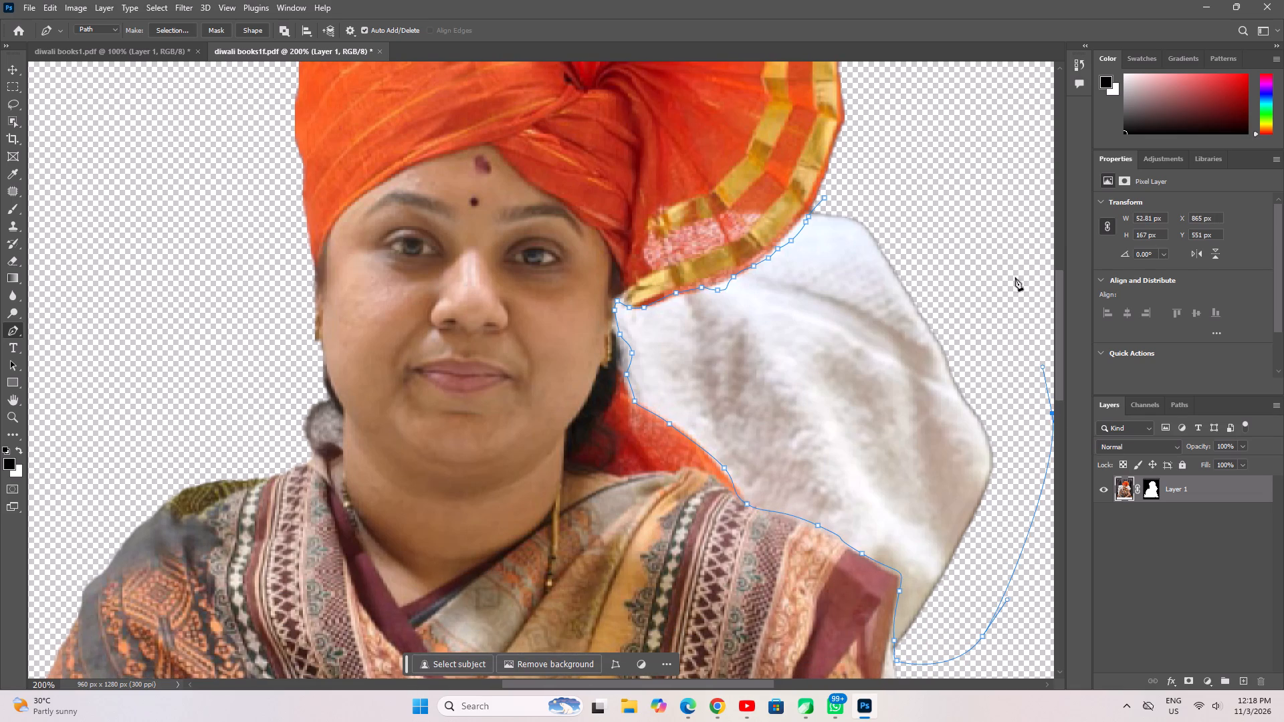
pyautogui.moveTo(968, 201); pyautogui.dragTo(960, 199)
pyautogui.click(828, 197)
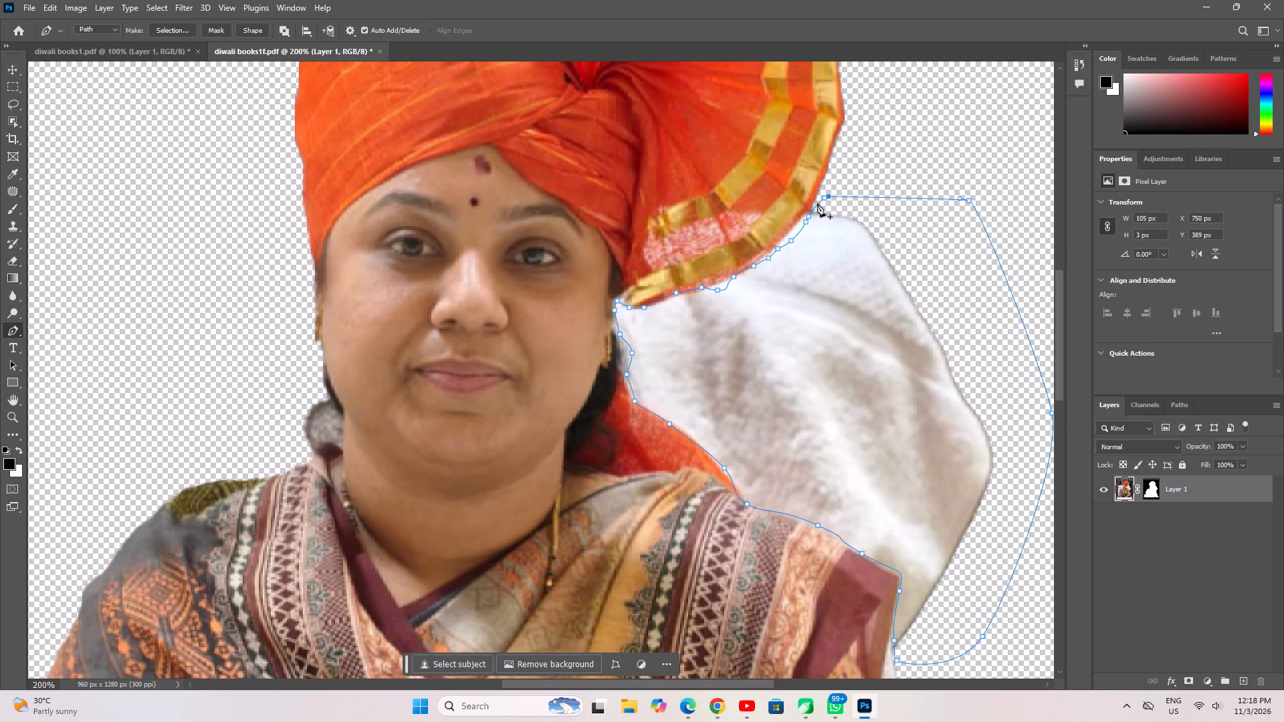
pyautogui.click(822, 201)
# Convert the path to a selection, delete the white cloth behind the woman's shoulder, and deselect.
pyautogui.rightClick(817, 270)
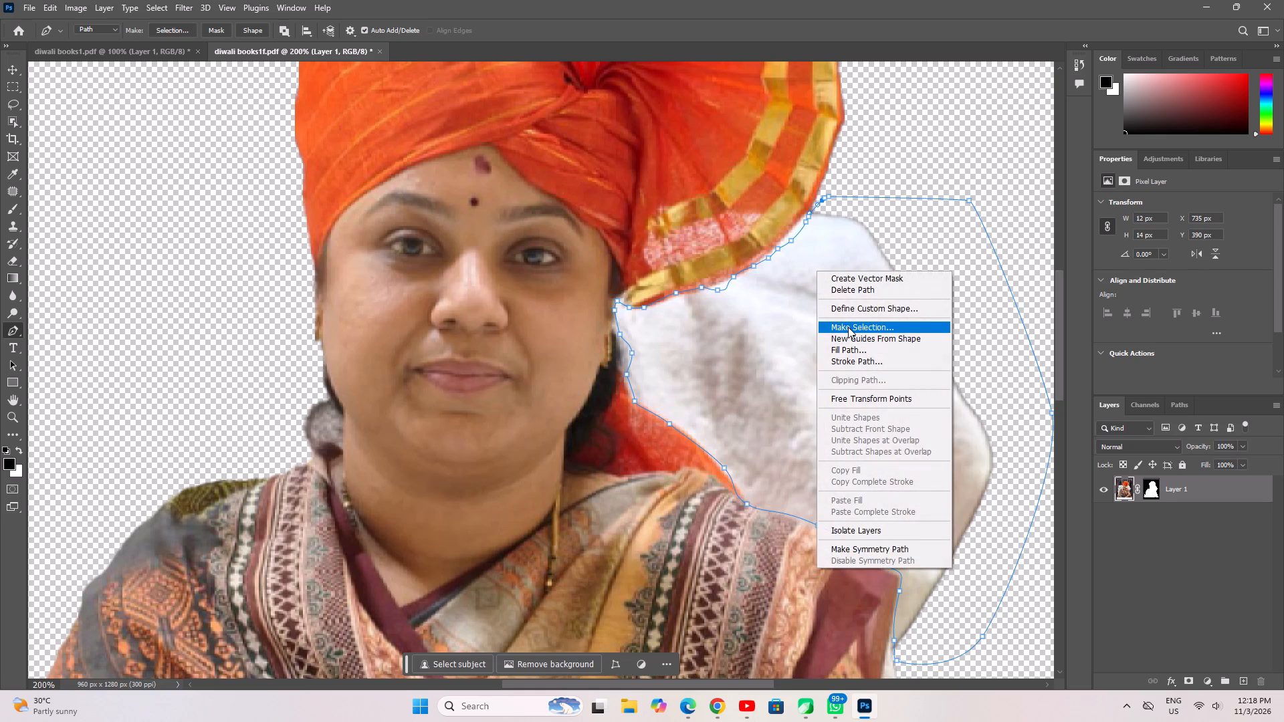
pyautogui.click(848, 327)
pyautogui.click(711, 183)
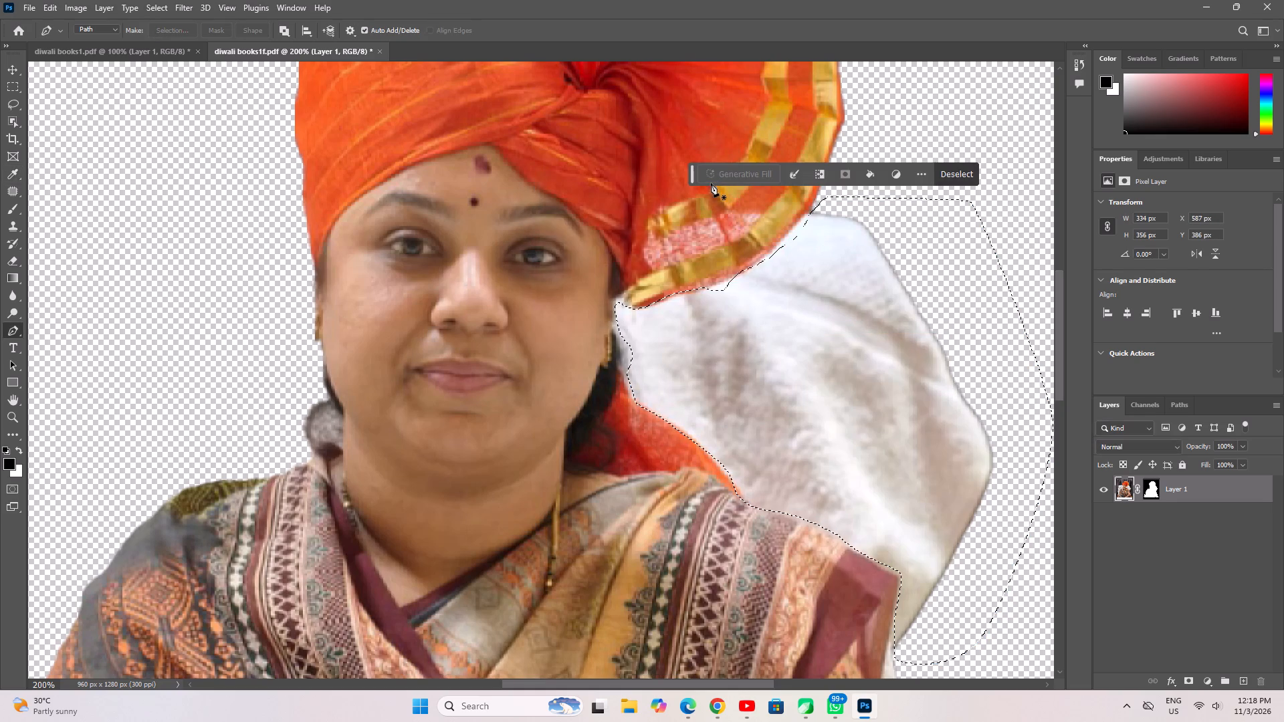
pyautogui.press('Delete')
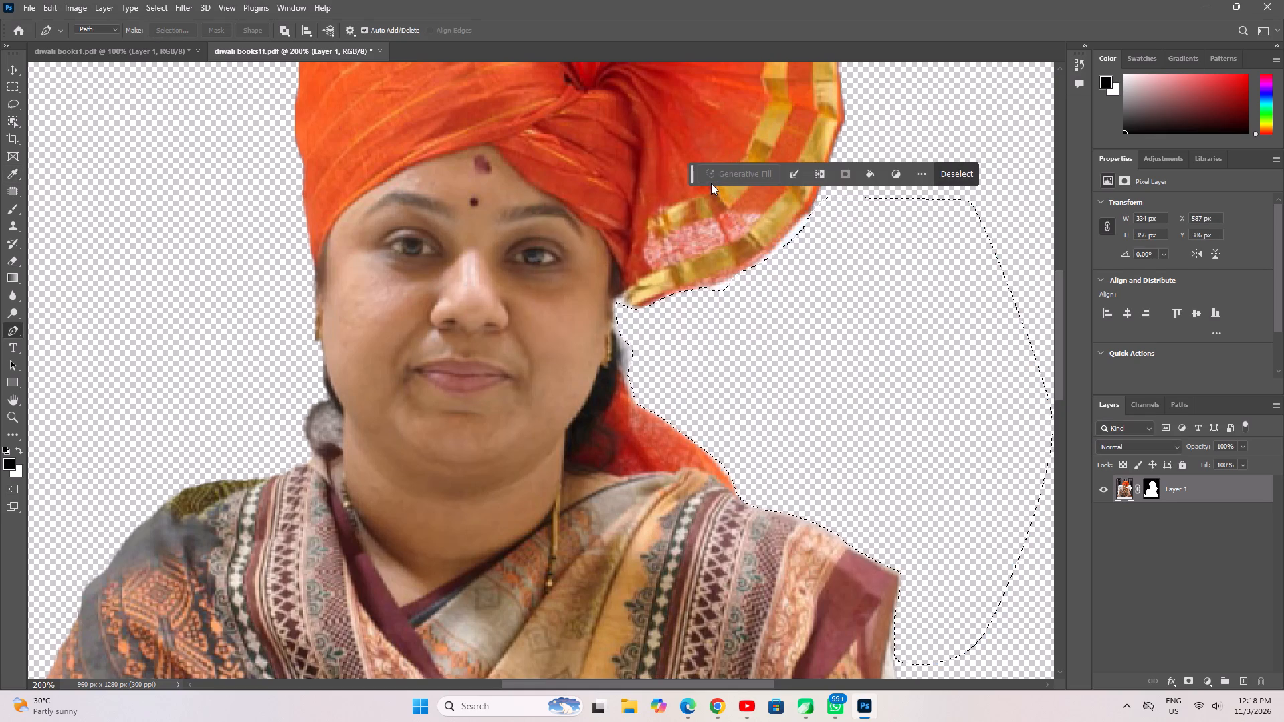
pyautogui.hotkey('ctrl', 'd')
# Draw a closed Pen path around the chair remnant beside the grey shawl, following the shawl's lower outer edge.
pyautogui.hotkey('ctrl', 'space')
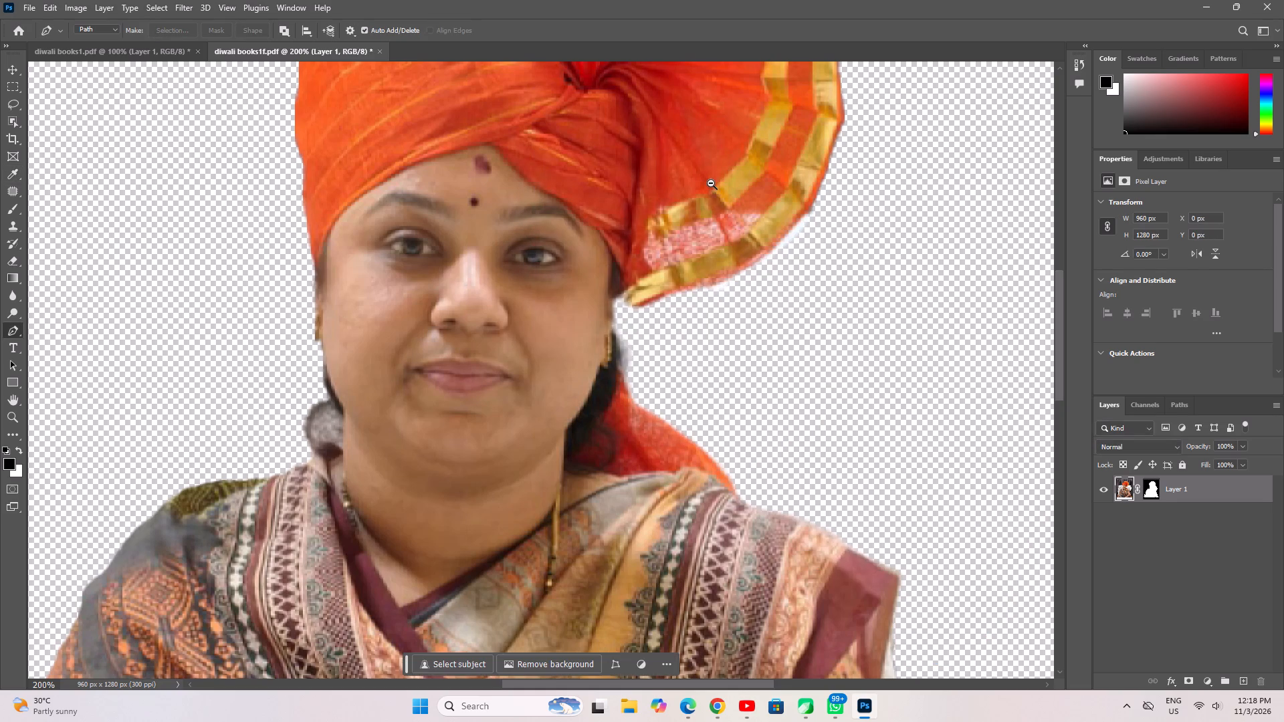
pyautogui.keyDown('ctrl'); pyautogui.keyDown('alt'); pyautogui.click(711, 183); pyautogui.keyUp('alt'); pyautogui.keyUp('ctrl')
pyautogui.keyDown('ctrl'); pyautogui.keyDown('alt'); pyautogui.click(711, 183); pyautogui.keyUp('alt'); pyautogui.keyUp('ctrl')
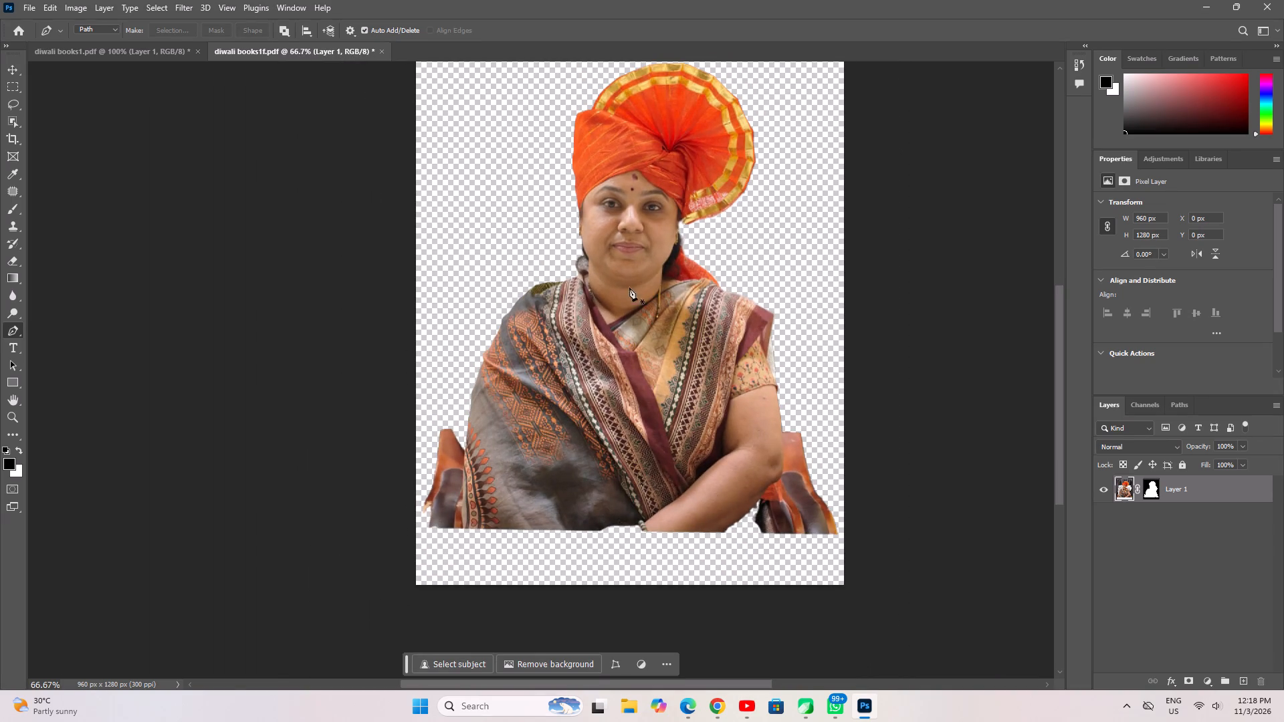
pyautogui.hotkey('ctrl', 'space')
pyautogui.hotkey('ctrl', 'space')
pyautogui.hotkey('ctrl', 'space')
pyautogui.hotkey('ctrl', 'space')
pyautogui.hotkey('ctrl', 'space')
pyautogui.hotkey('ctrl', 'space')
pyautogui.hotkey('ctrl', 'space')
pyautogui.hotkey('ctrl', 'space')
pyautogui.hotkey('ctrl', 'space')
pyautogui.hotkey('ctrl', 'space')
pyautogui.keyDown('ctrl'); pyautogui.doubleClick(465, 517); pyautogui.keyUp('ctrl')
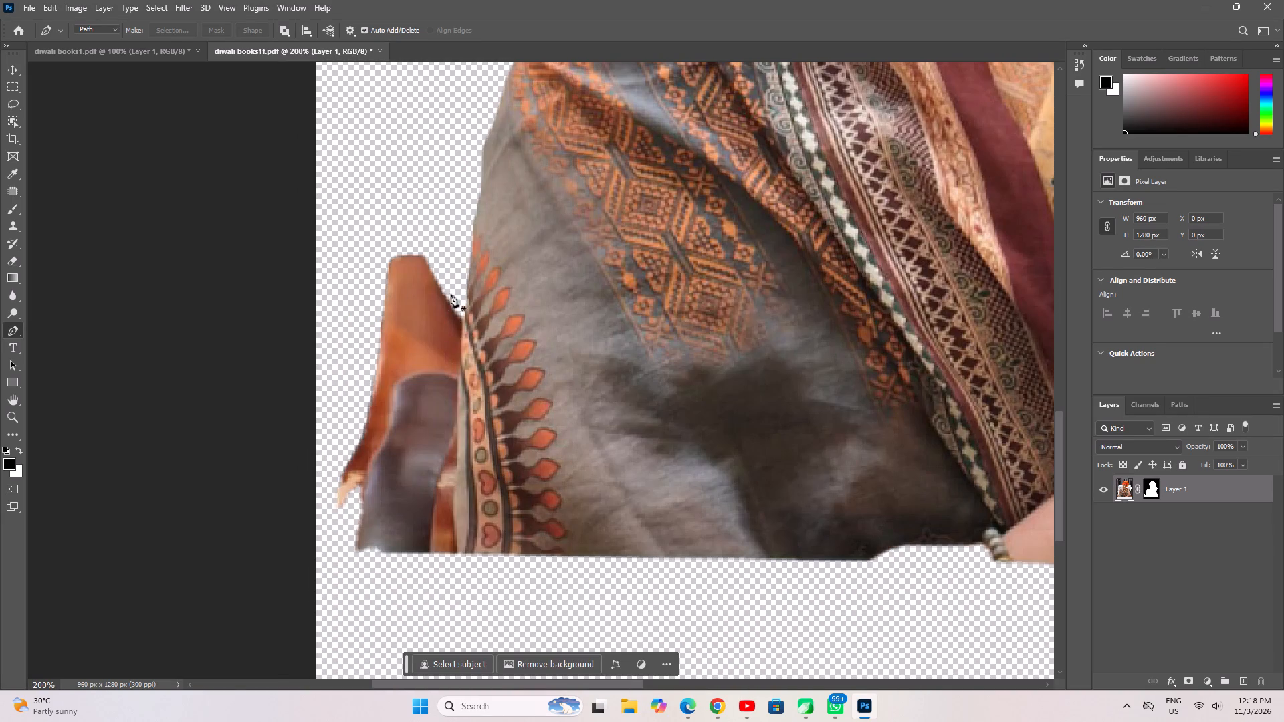
pyautogui.click(459, 253)
pyautogui.moveTo(456, 314); pyautogui.dragTo(456, 328)
pyautogui.moveTo(456, 400); pyautogui.dragTo(455, 409)
pyautogui.moveTo(444, 458); pyautogui.dragTo(438, 485)
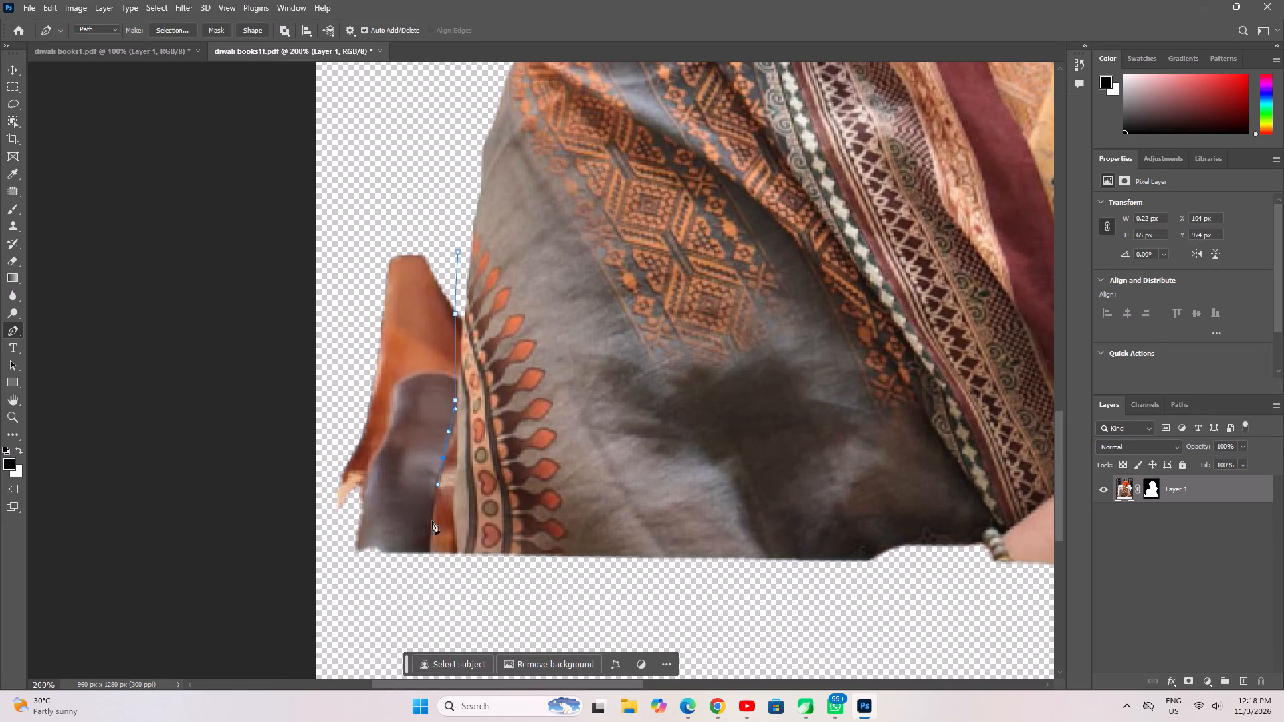
pyautogui.moveTo(429, 540); pyautogui.dragTo(429, 565)
pyautogui.moveTo(427, 570); pyautogui.dragTo(412, 574)
pyautogui.moveTo(374, 577); pyautogui.dragTo(364, 571)
pyautogui.moveTo(324, 544); pyautogui.dragTo(324, 505)
pyautogui.moveTo(323, 436); pyautogui.dragTo(342, 332)
pyautogui.moveTo(354, 281); pyautogui.dragTo(376, 259)
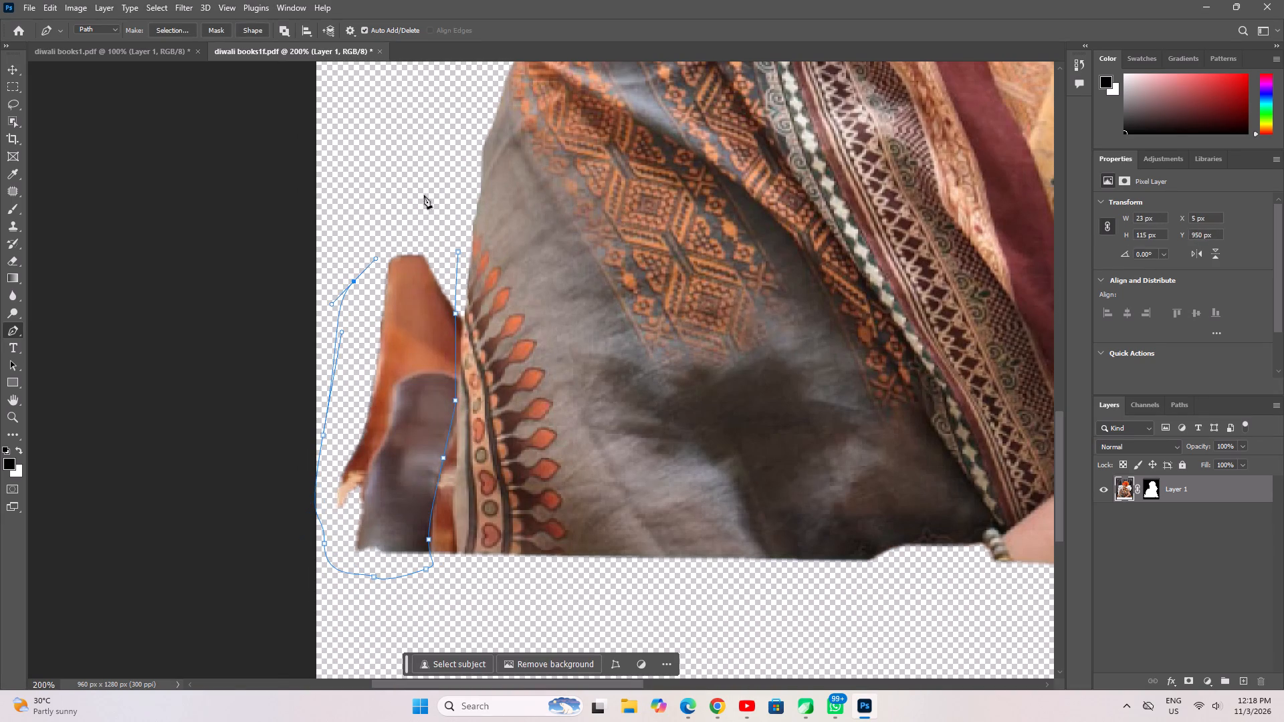
pyautogui.click(425, 192)
pyautogui.click(455, 253)
# Convert the path to a selection with a 1.2-pixel feather, delete the chair remnant beside the shawl, and deselect.
pyautogui.rightClick(401, 342)
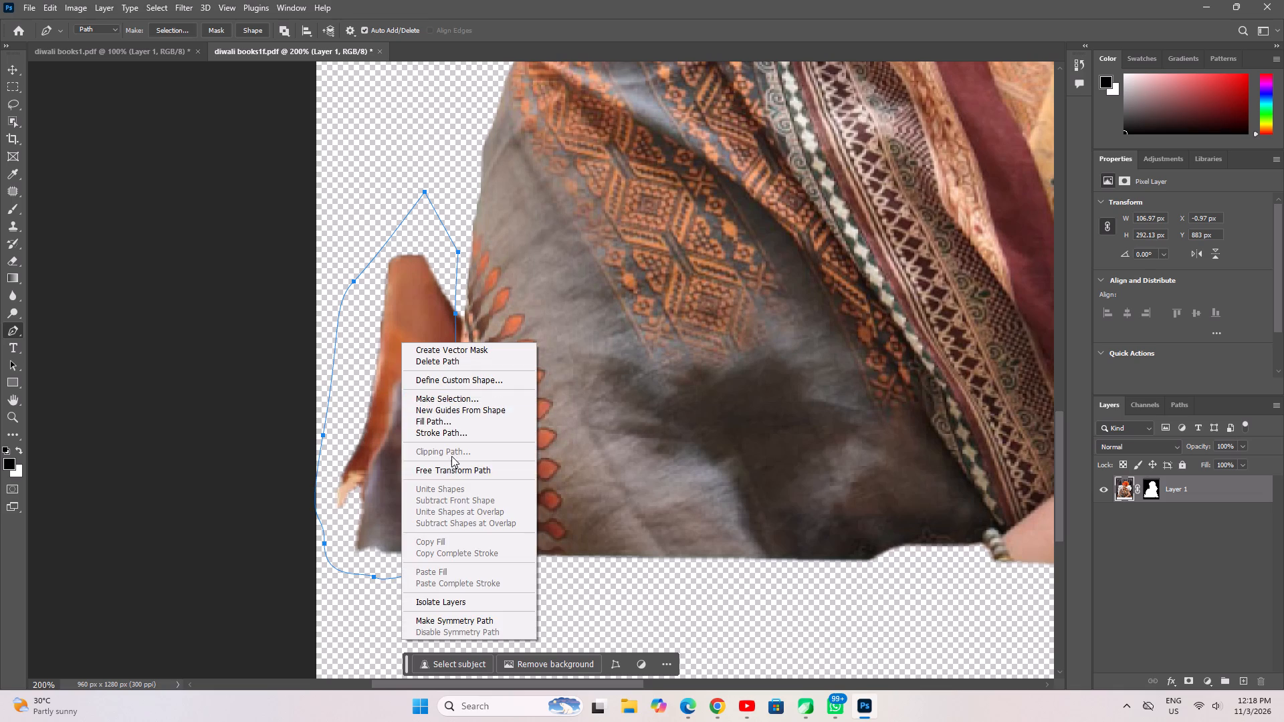
pyautogui.click(455, 398)
pyautogui.click(711, 185)
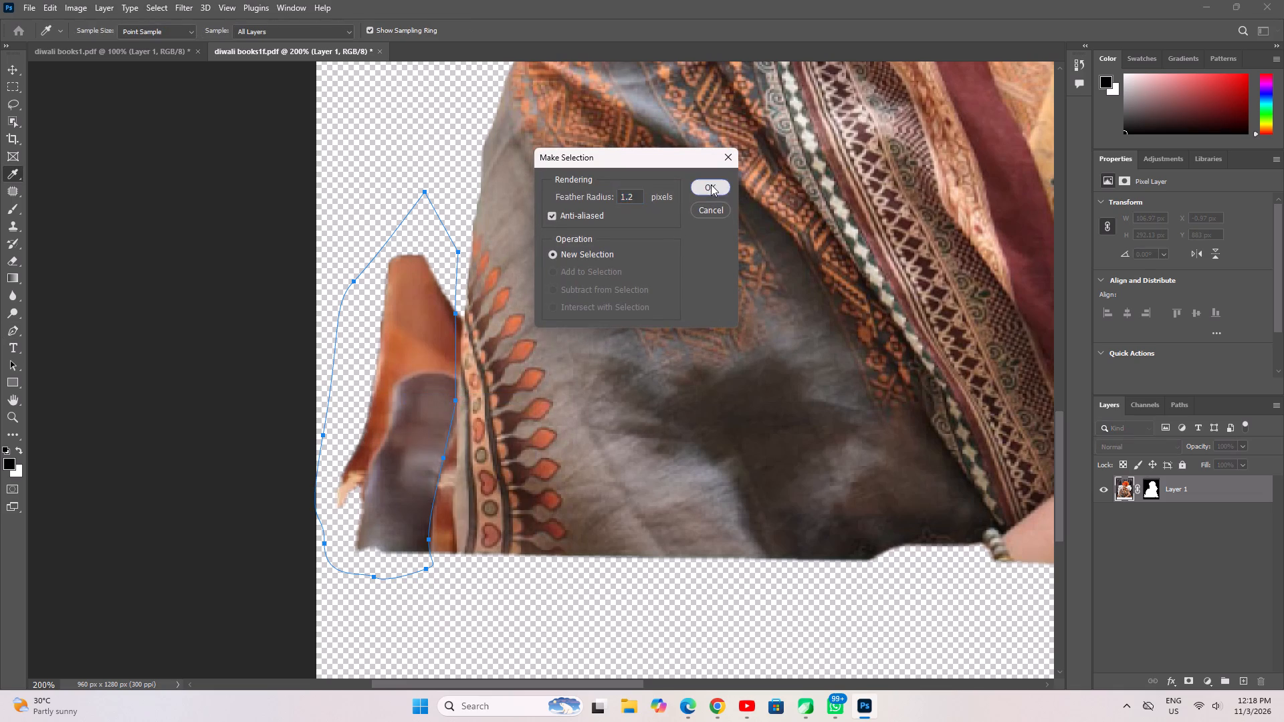
pyautogui.press('Delete')
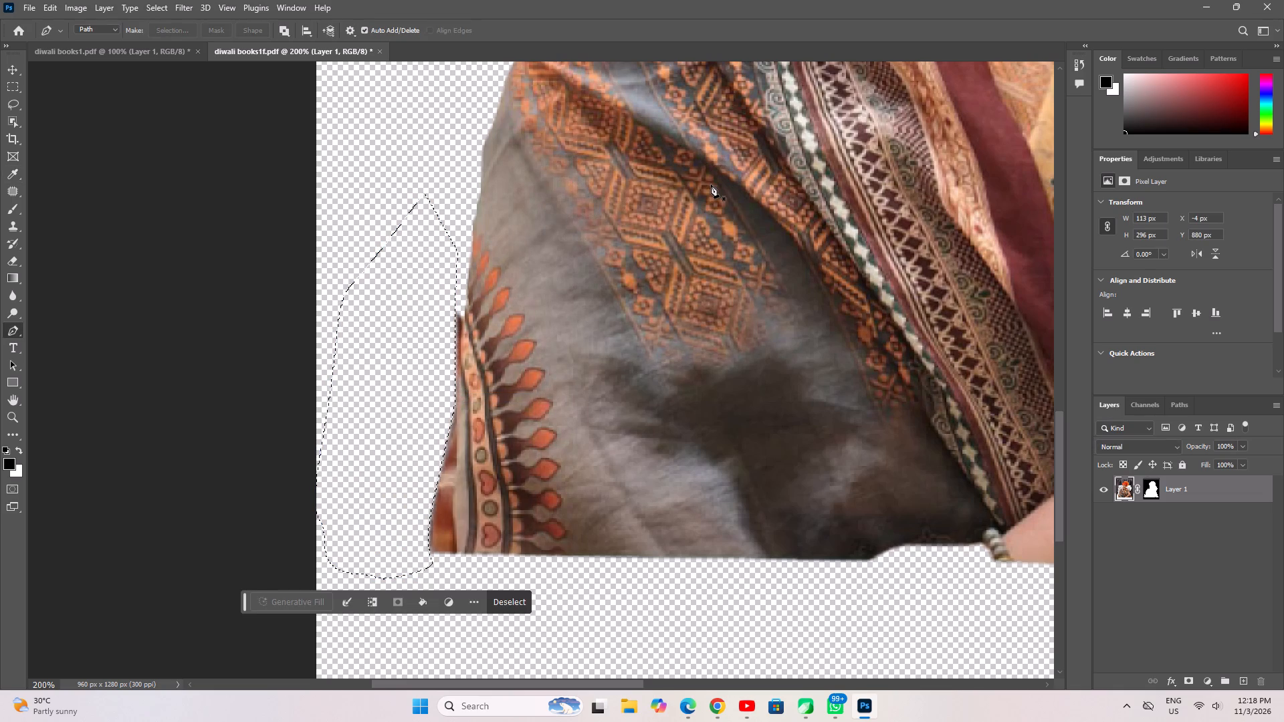
pyautogui.hotkey('ctrl', 'd')
# Start a Pen path along the woman's bare arm, from above the other chair remnant around the elbow to below the forearm.
pyautogui.press('space')
pyautogui.press('space')
pyautogui.press('space')
pyautogui.press('space')
pyautogui.press('space')
pyautogui.press('space')
pyautogui.press('space')
pyautogui.press('space')
pyautogui.press('space')
pyautogui.press('space')
pyautogui.press('space')
pyautogui.press('space')
pyautogui.press('space')
pyautogui.press('space')
pyautogui.press('space')
pyautogui.press('space')
pyautogui.press('space')
pyautogui.press('space')
pyautogui.press('space')
pyautogui.press('space')
pyautogui.moveTo(768, 297); pyautogui.dragTo(220, 286)
pyautogui.moveTo(730, 400); pyautogui.dragTo(707, 409)
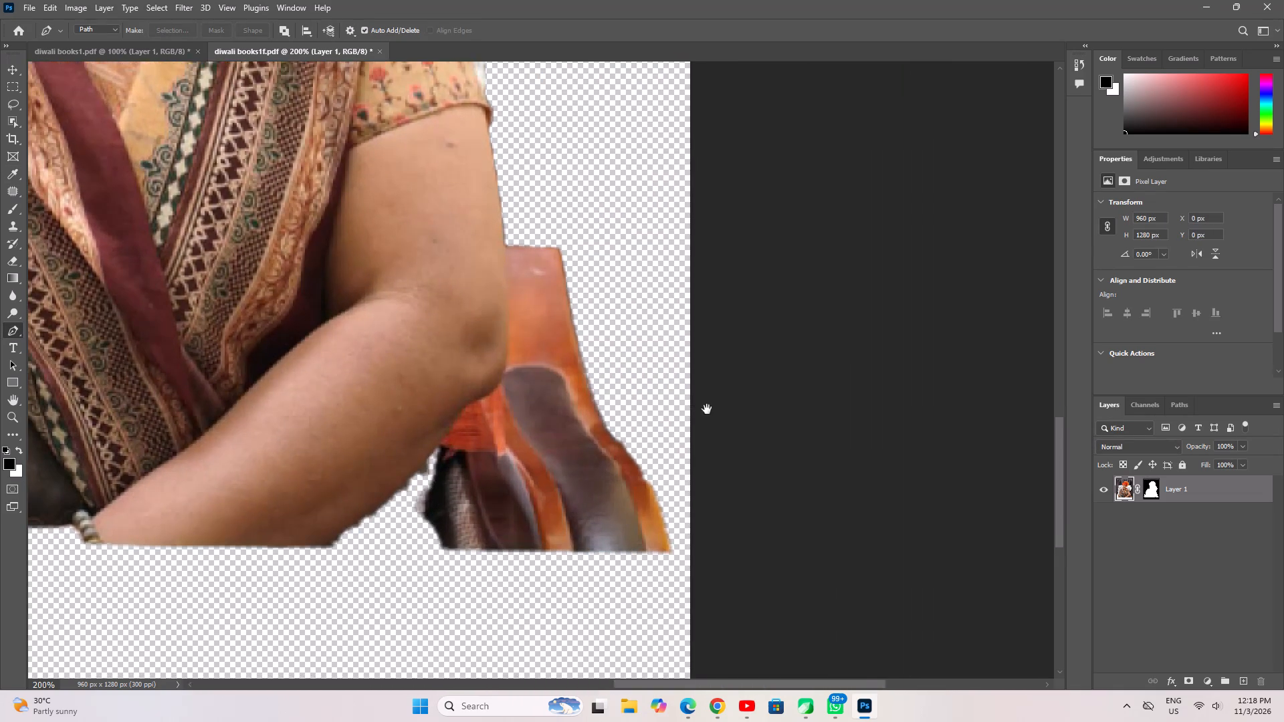
pyautogui.moveTo(707, 409); pyautogui.dragTo(752, 405)
pyautogui.moveTo(546, 225); pyautogui.dragTo(548, 232)
pyautogui.moveTo(550, 285); pyautogui.dragTo(550, 303)
pyautogui.moveTo(551, 333); pyautogui.dragTo(551, 354)
pyautogui.moveTo(551, 371); pyautogui.dragTo(544, 384)
pyautogui.moveTo(529, 397); pyautogui.dragTo(521, 402)
pyautogui.moveTo(514, 404); pyautogui.dragTo(508, 408)
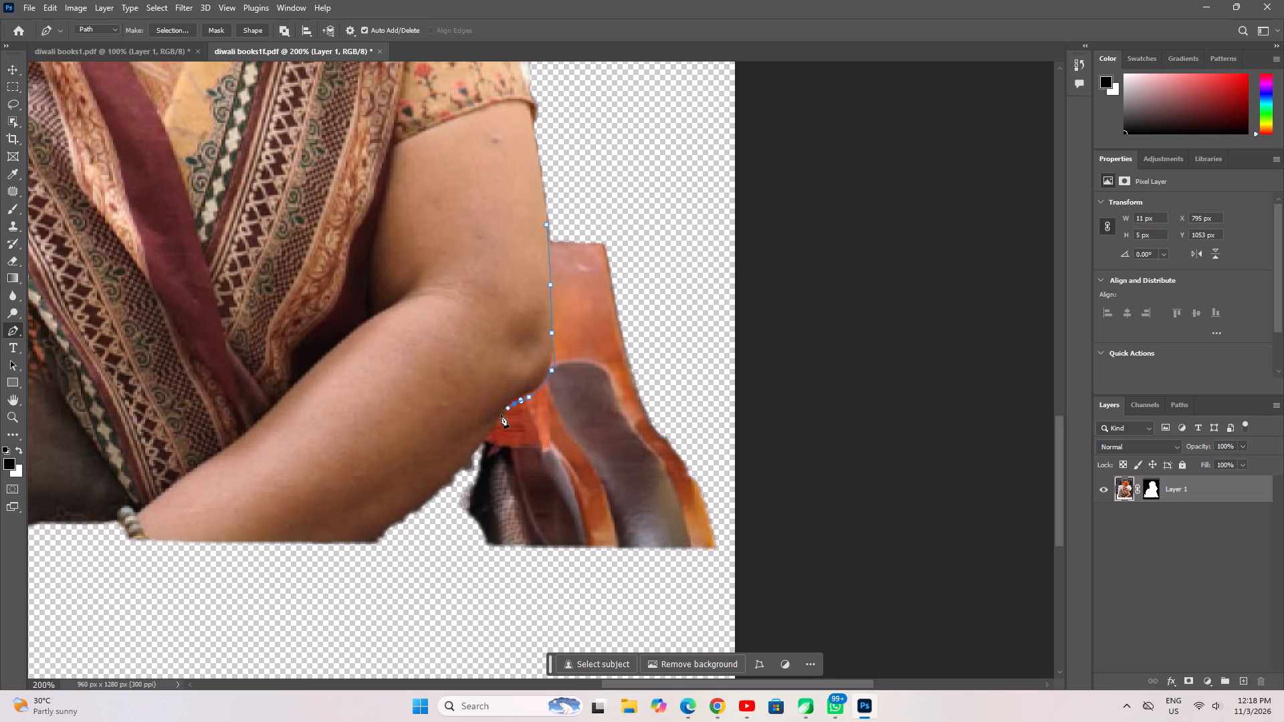
pyautogui.moveTo(478, 443); pyautogui.dragTo(468, 459)
pyautogui.moveTo(425, 488); pyautogui.dragTo(411, 504)
pyautogui.moveTo(375, 543); pyautogui.dragTo(366, 559)
pyautogui.click(358, 572)
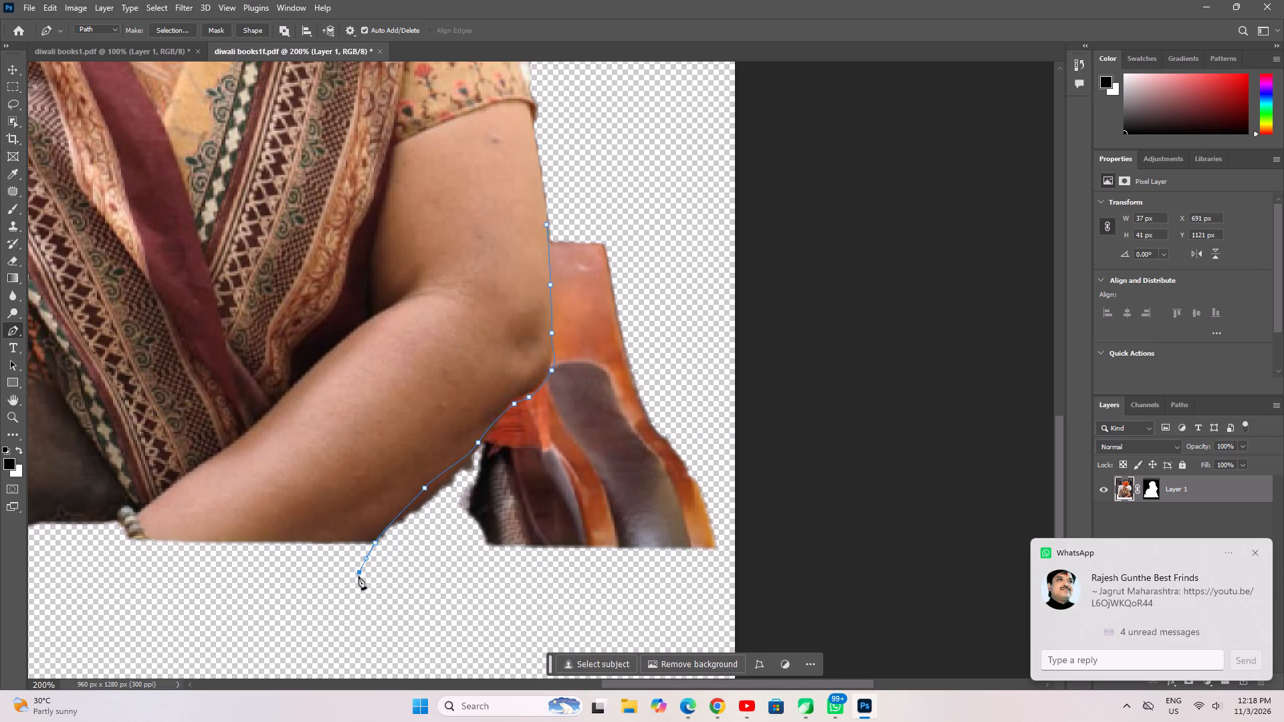
# Close the path around the outer side of the chair remnant beside the elbow, back at the upper arm.
pyautogui.moveTo(365, 584); pyautogui.dragTo(405, 596)
pyautogui.moveTo(538, 602); pyautogui.dragTo(595, 602)
pyautogui.moveTo(670, 613); pyautogui.dragTo(699, 617)
pyautogui.moveTo(736, 484); pyautogui.dragTo(738, 448)
pyautogui.moveTo(690, 242); pyautogui.dragTo(684, 223)
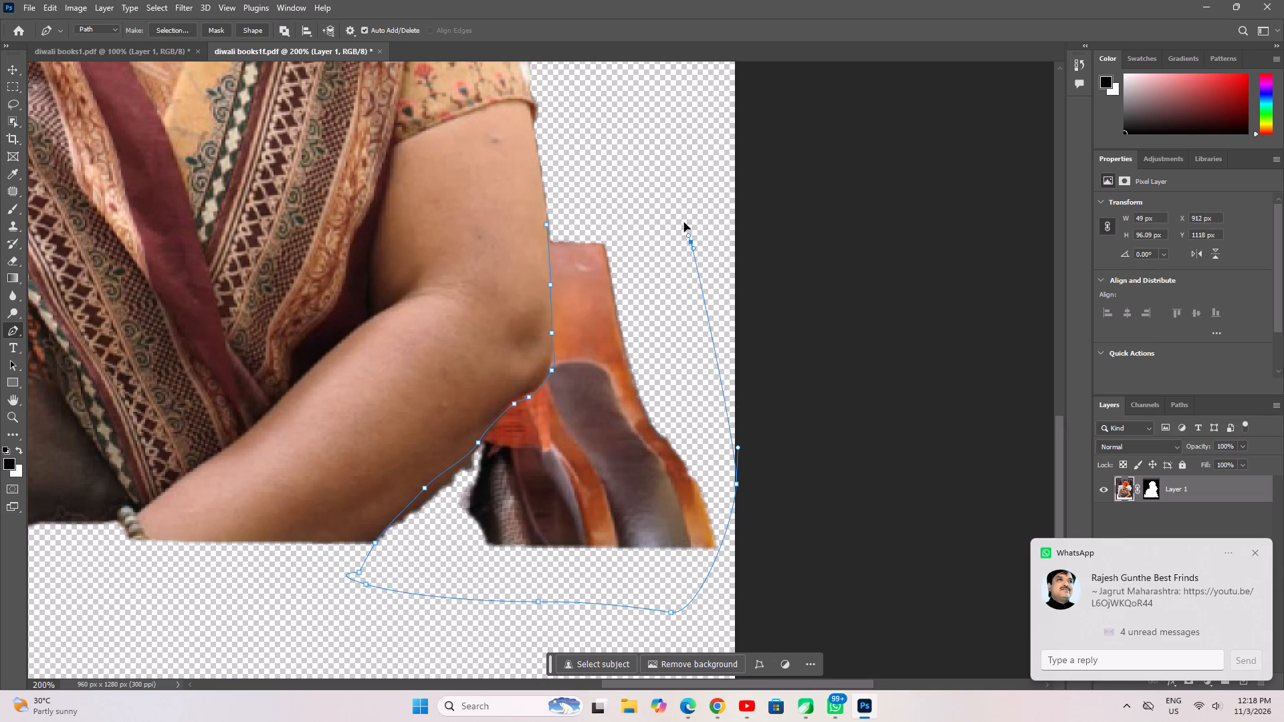
pyautogui.moveTo(684, 223); pyautogui.dragTo(675, 210)
pyautogui.moveTo(623, 148); pyautogui.dragTo(600, 164)
pyautogui.click(546, 224)
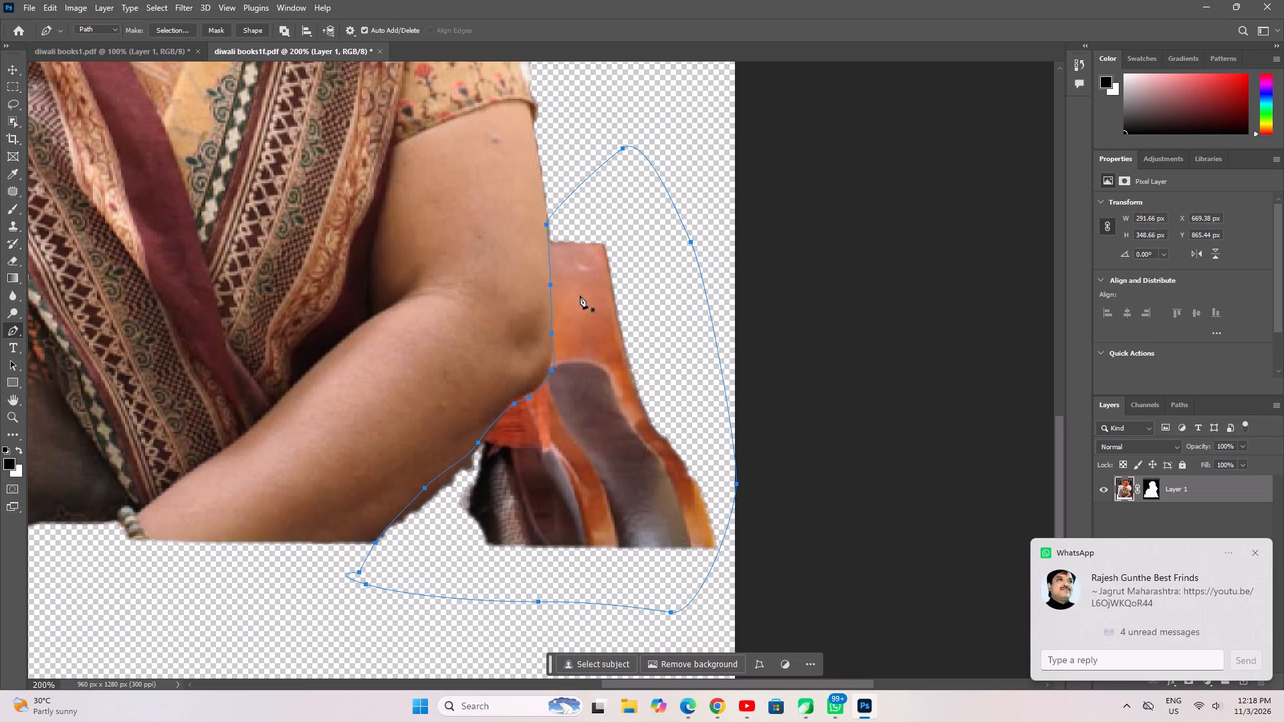
# Convert the path to a selection with a 1.2-pixel feather, delete the chair remnant beside the elbow, and deselect.
pyautogui.rightClick(580, 295)
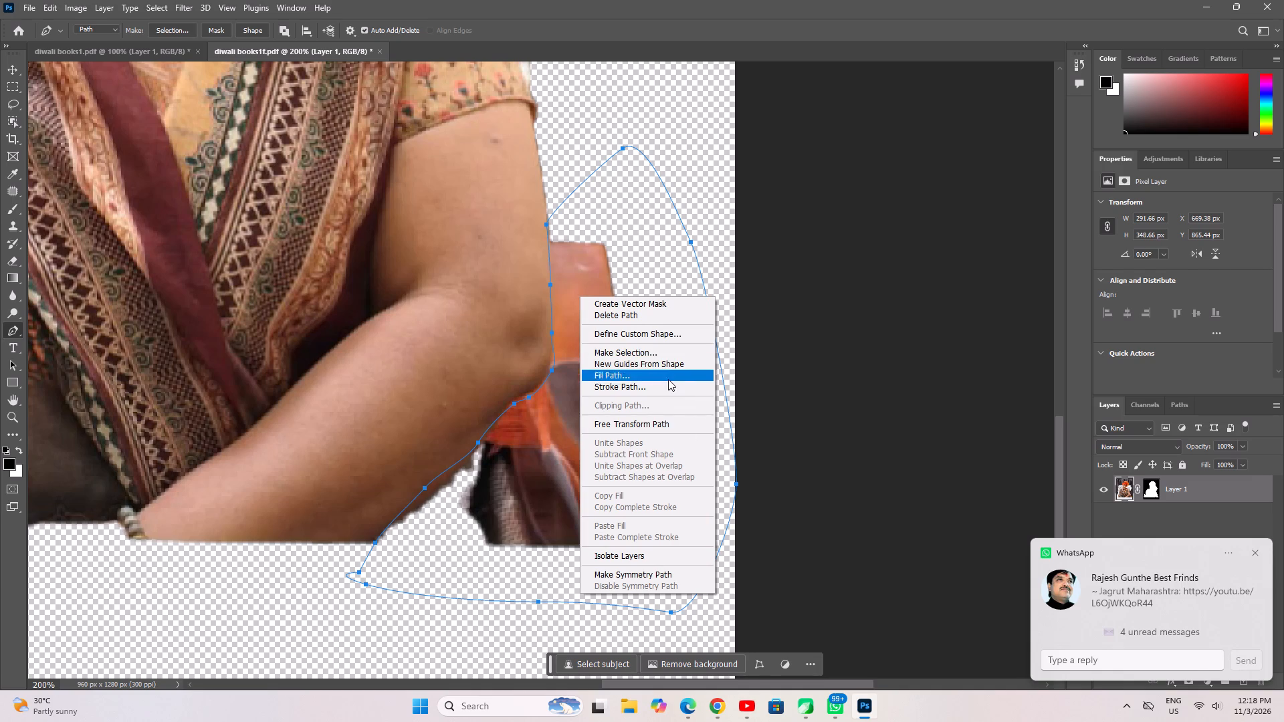
pyautogui.click(679, 347)
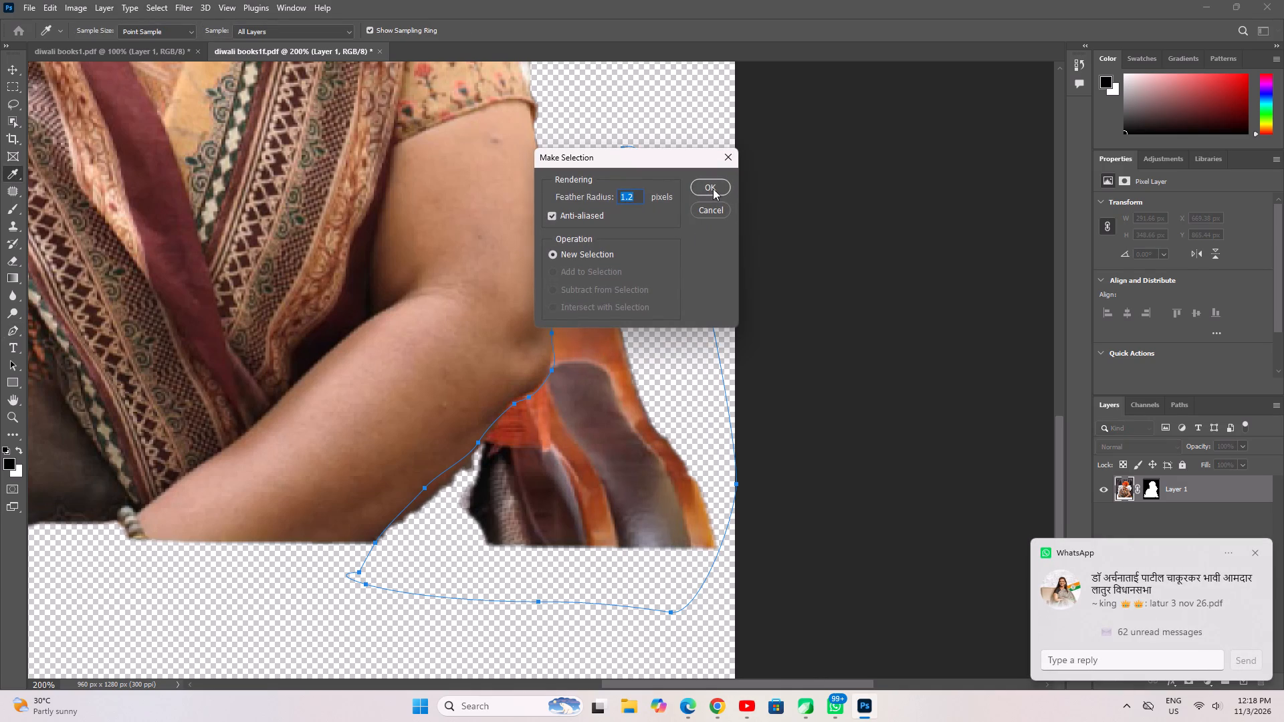
pyautogui.click(713, 189)
pyautogui.press('Delete')
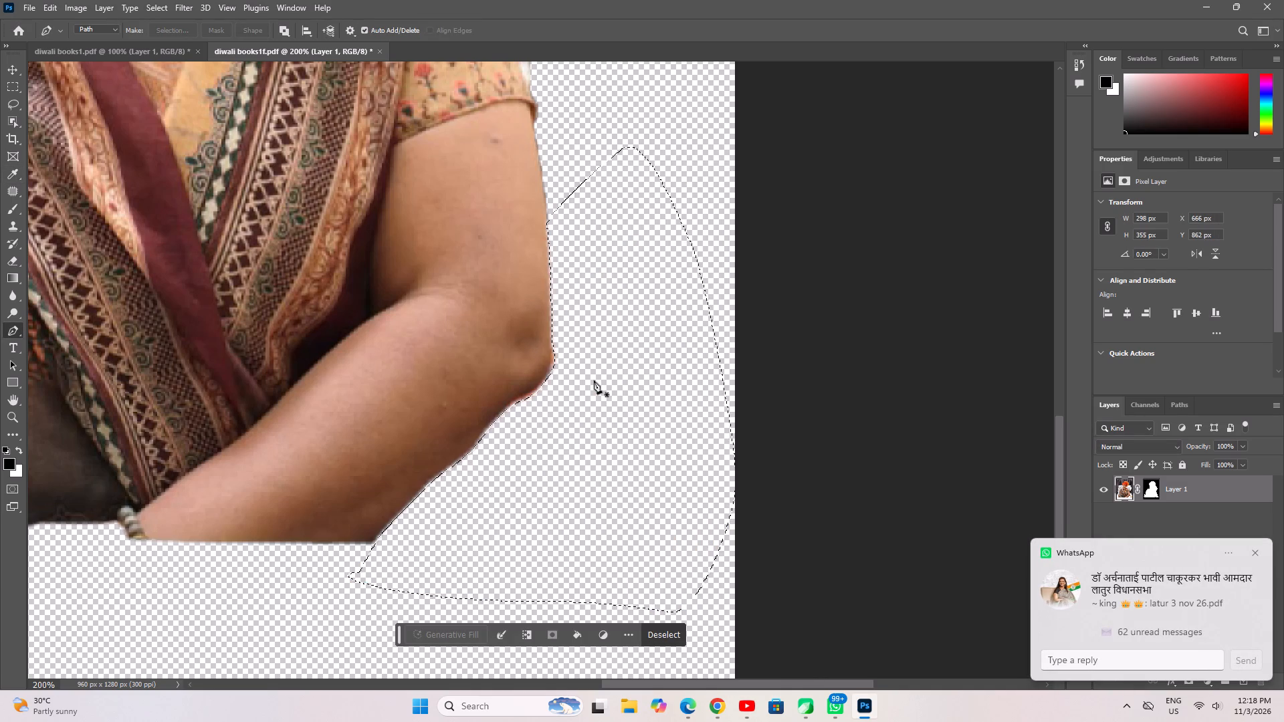
pyautogui.hotkey('ctrl', 'd')
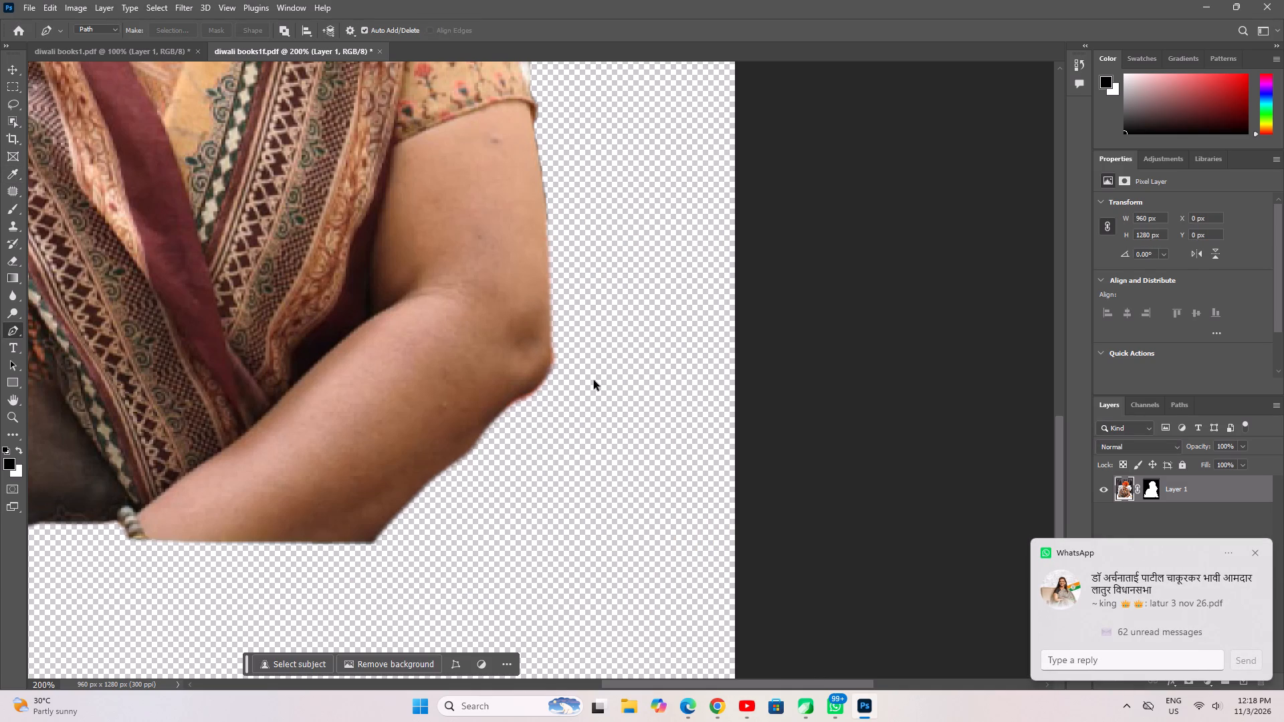
# Save the woman's cutout as the Photoshop file diwali books1f in New folder (18) with Maximize Compatibility on, and close the document.
pyautogui.hotkey('ctrl', 'alt', 'space')
pyautogui.hotkey('ctrl', 'alt', 'space')
pyautogui.hotkey('ctrl', 'alt', 'space')
pyautogui.hotkey('ctrl', 'alt', 'space')
pyautogui.hotkey('ctrl', 'alt', 'space')
pyautogui.hotkey('ctrl', 'alt', 'space')
pyautogui.hotkey('ctrl', 'alt', 'space')
pyautogui.hotkey('ctrl', 'alt', 'space')
pyautogui.hotkey('ctrl', 'alt', 'space')
pyautogui.hotkey('ctrl', 'alt', 'space')
pyautogui.hotkey('ctrl', 'alt', 'space')
pyautogui.hotkey('ctrl', 'alt', 'space')
pyautogui.hotkey('ctrl', 'alt', 'space')
pyautogui.hotkey('ctrl', 'alt', 'space')
pyautogui.hotkey('ctrl', 'alt', 'space')
pyautogui.hotkey('ctrl', 'alt', 'space')
pyautogui.hotkey('ctrl', 'alt', 'space')
pyautogui.keyDown('ctrl'); pyautogui.keyDown('alt'); pyautogui.tripleClick(580, 384); pyautogui.keyUp('alt'); pyautogui.keyUp('ctrl')
pyautogui.keyDown('ctrl'); pyautogui.keyDown('alt'); pyautogui.click(580, 384); pyautogui.keyUp('alt'); pyautogui.keyUp('ctrl')
pyautogui.hotkey('ctrl', 's')
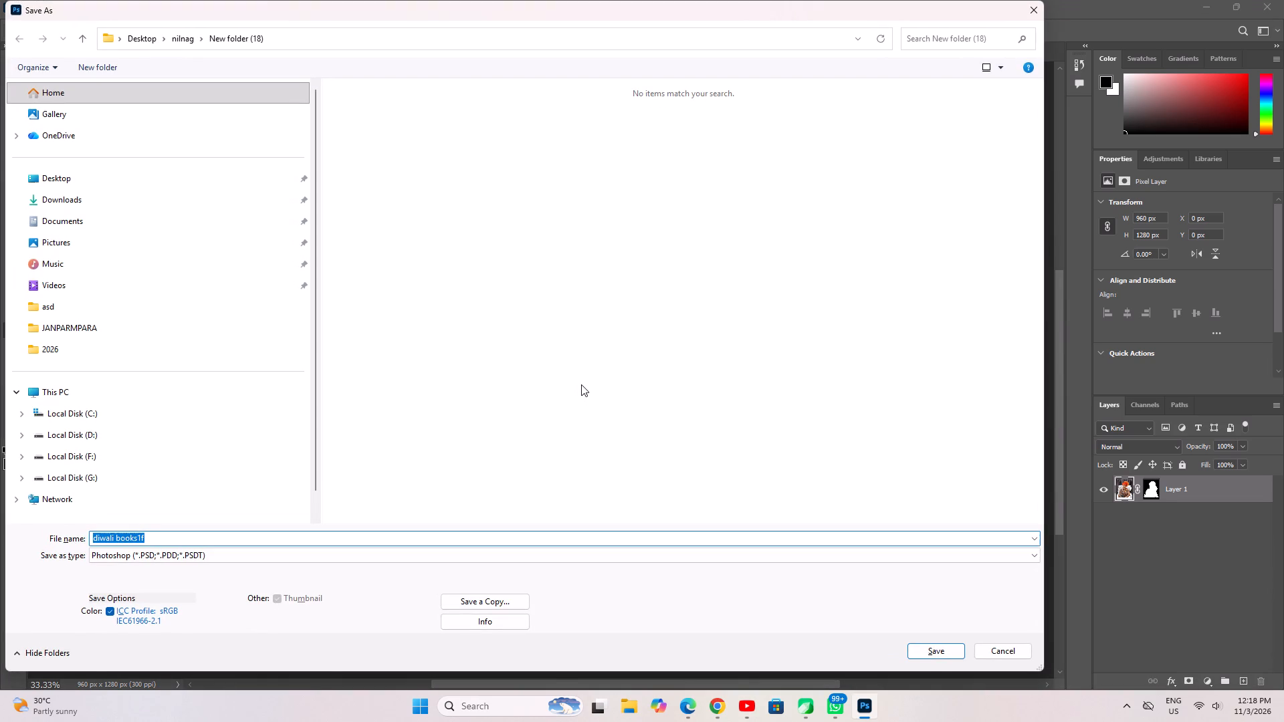
pyautogui.click(926, 642)
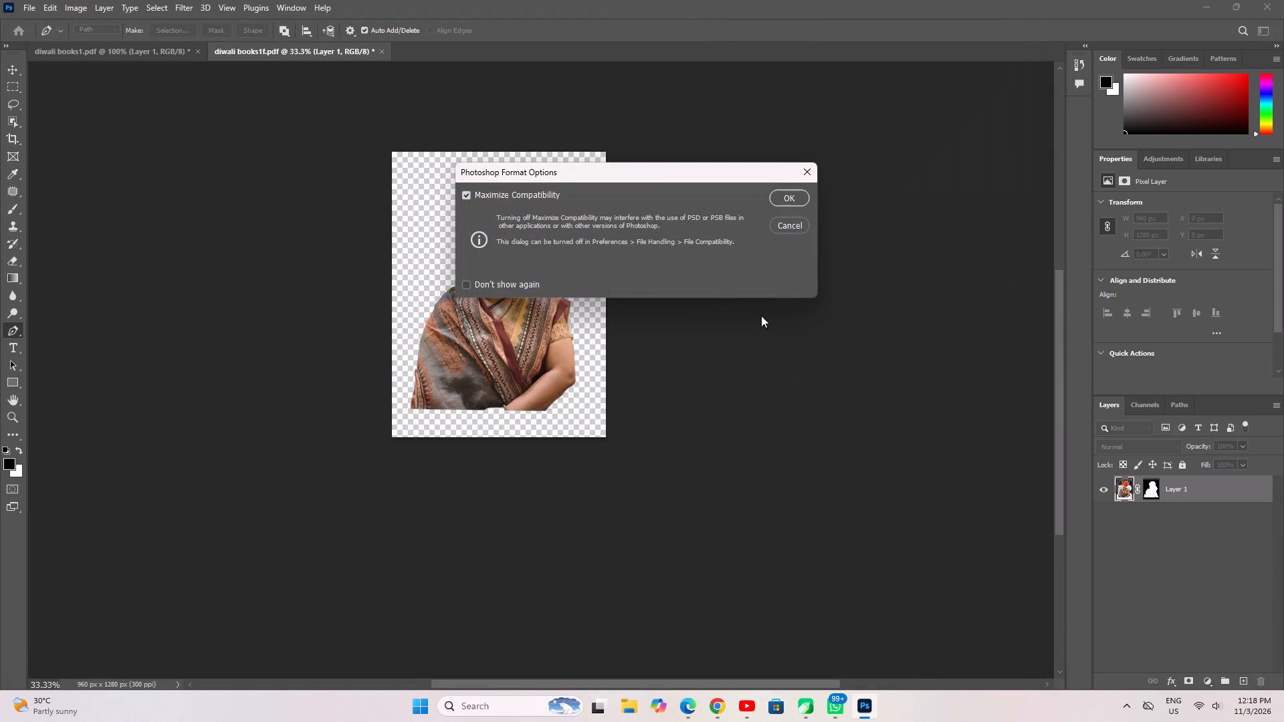
pyautogui.click(775, 195)
pyautogui.click(373, 47)
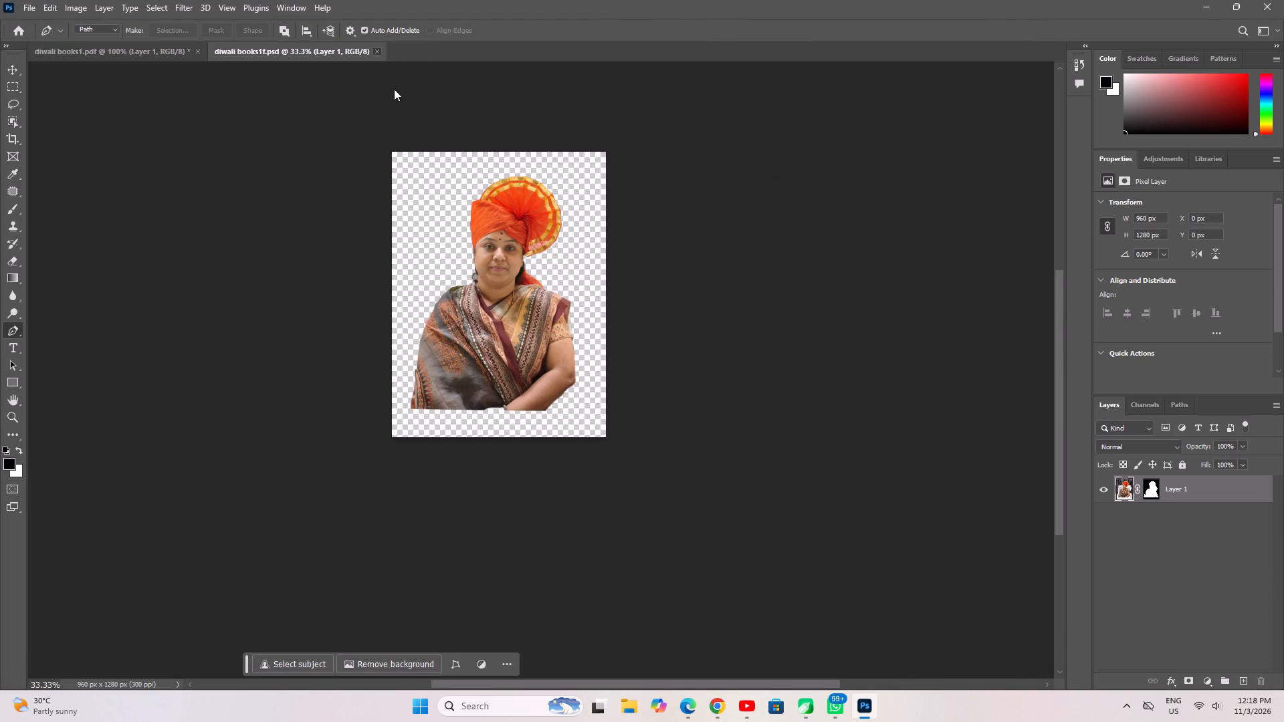
# Save the turbaned man's cutout as the Photoshop file diwali books1 in New folder (18) with Maximize Compatibility on.
pyautogui.click(560, 661)
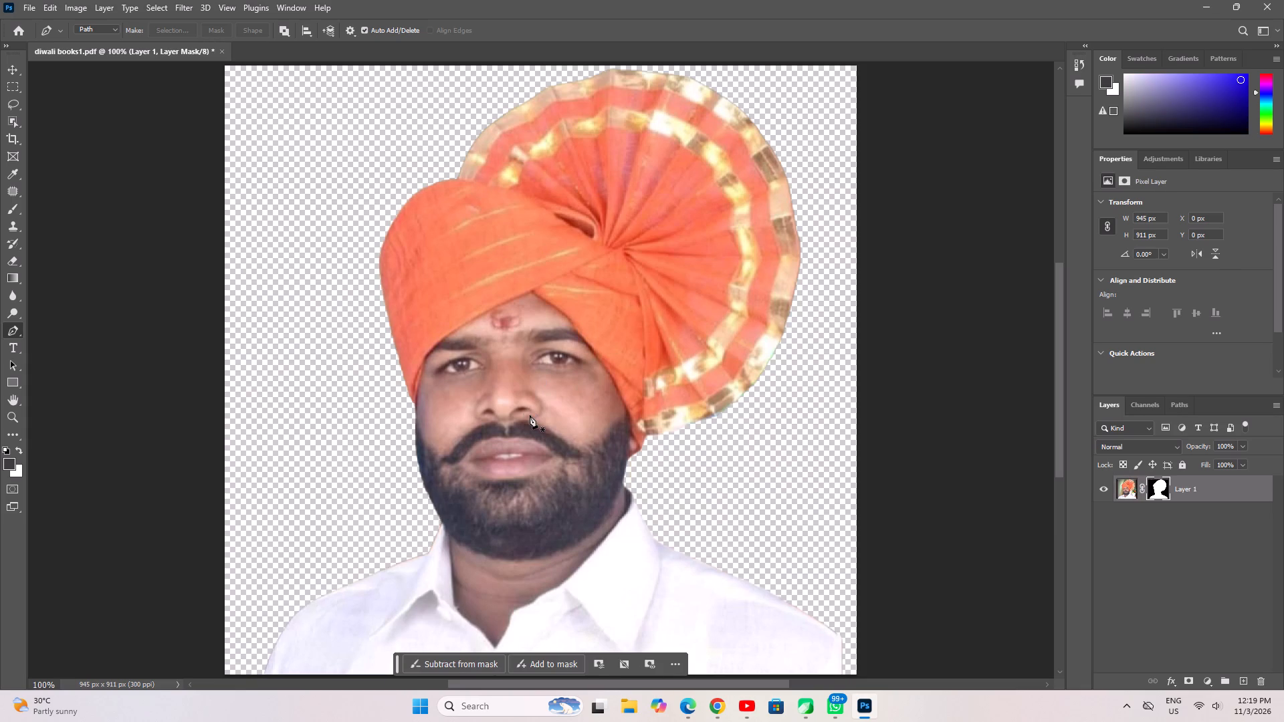
pyautogui.hotkey('ctrl', 's')
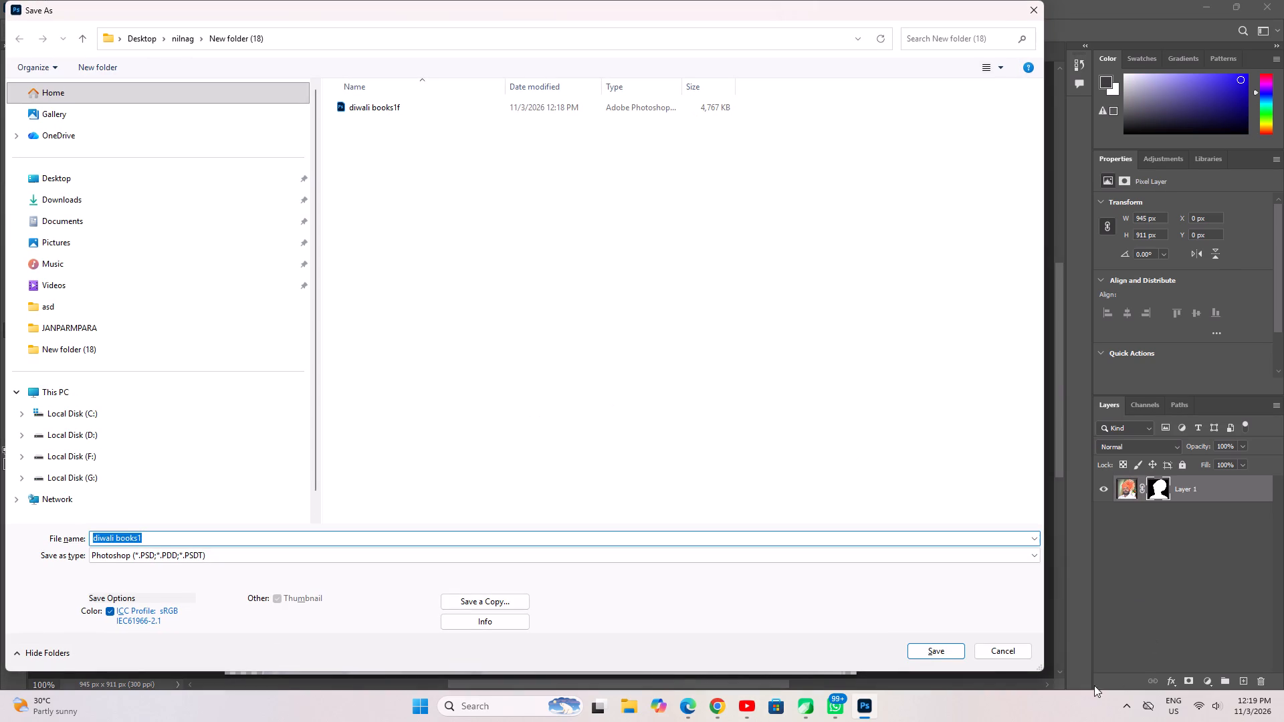
pyautogui.click(1005, 660)
pyautogui.click(963, 641)
pyautogui.click(924, 654)
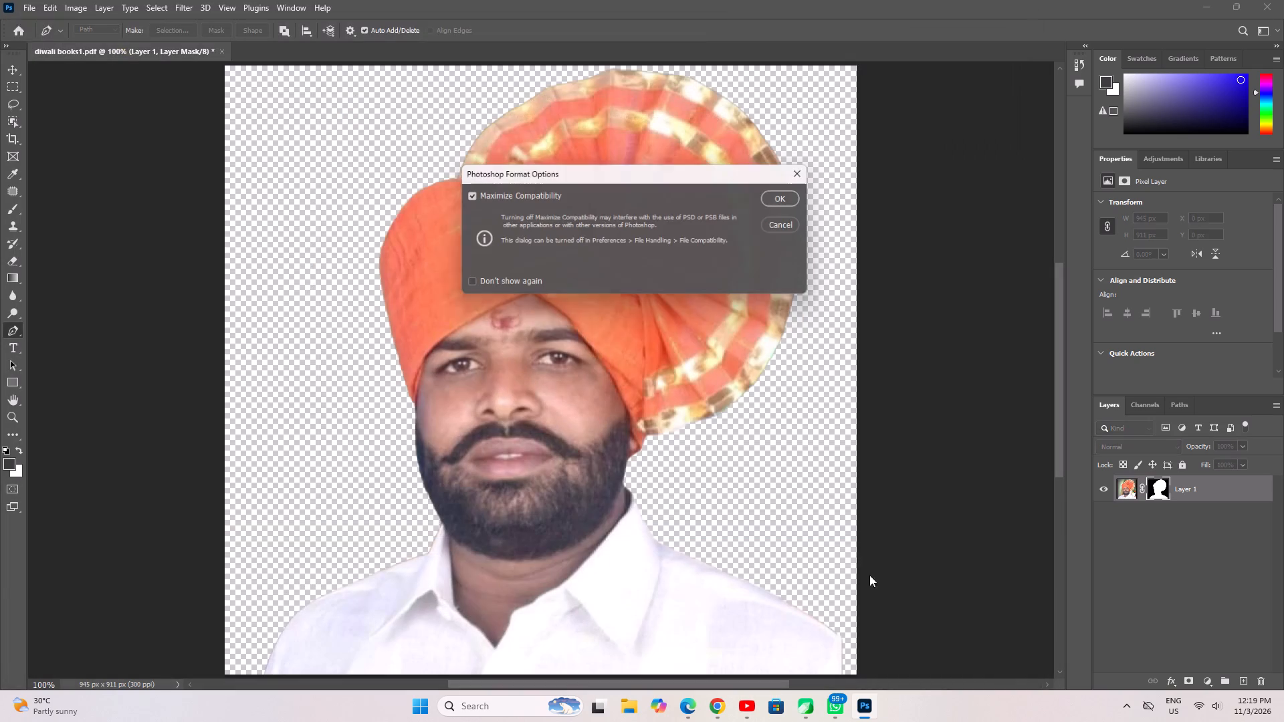
pyautogui.click(784, 199)
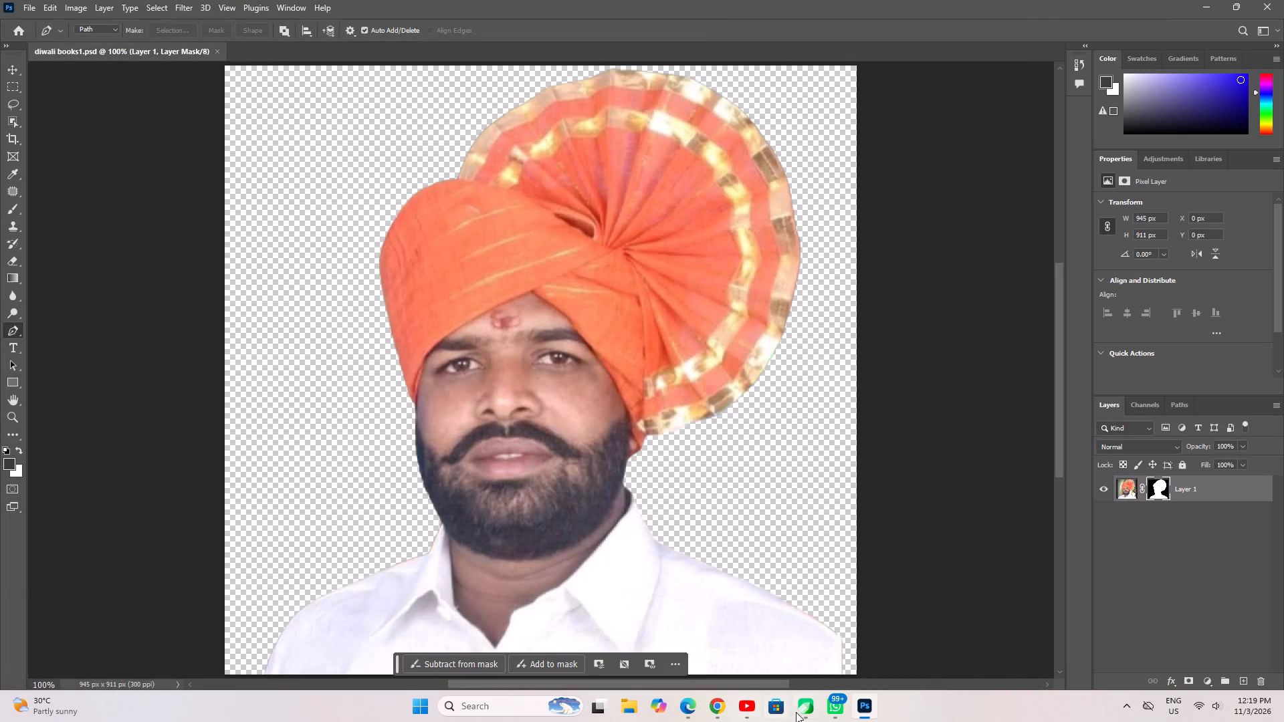
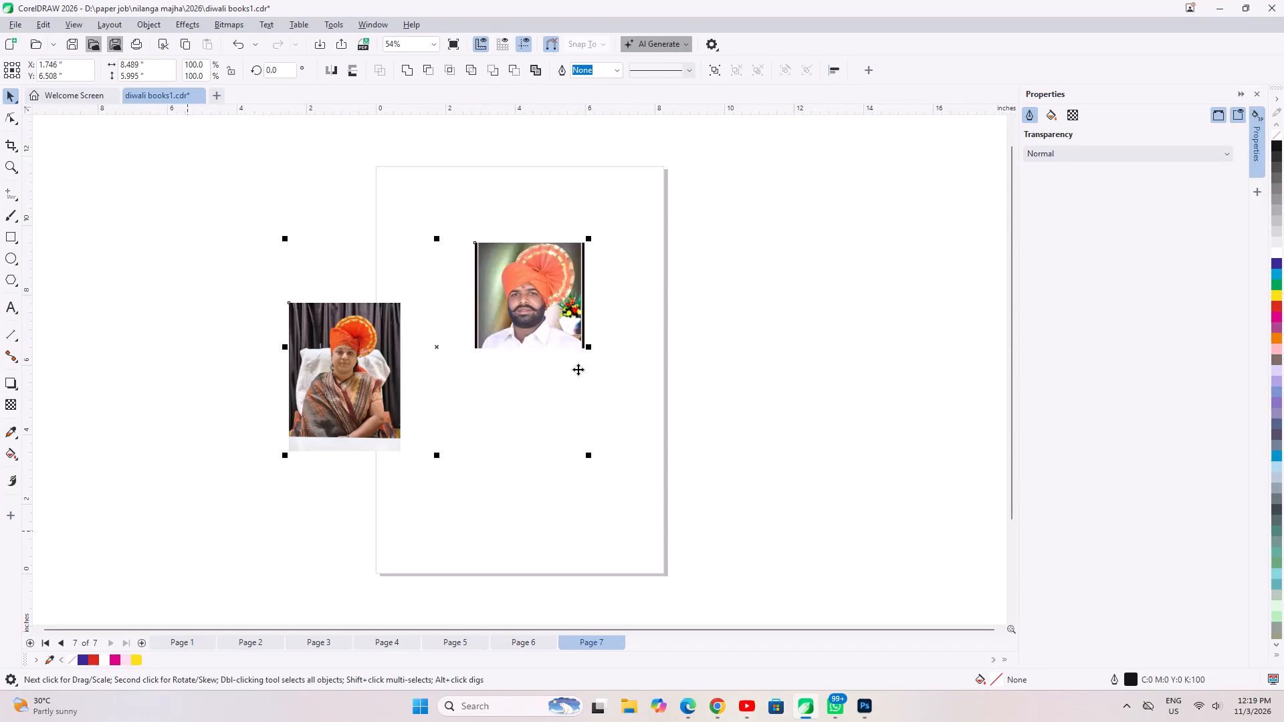
# Look through the drawing's finished Diwali advertisement pages, going from page 7 back to page 1, for a layout to reuse.
pyautogui.press('pageup')
pyautogui.press('pageup')
pyautogui.press('pageup')
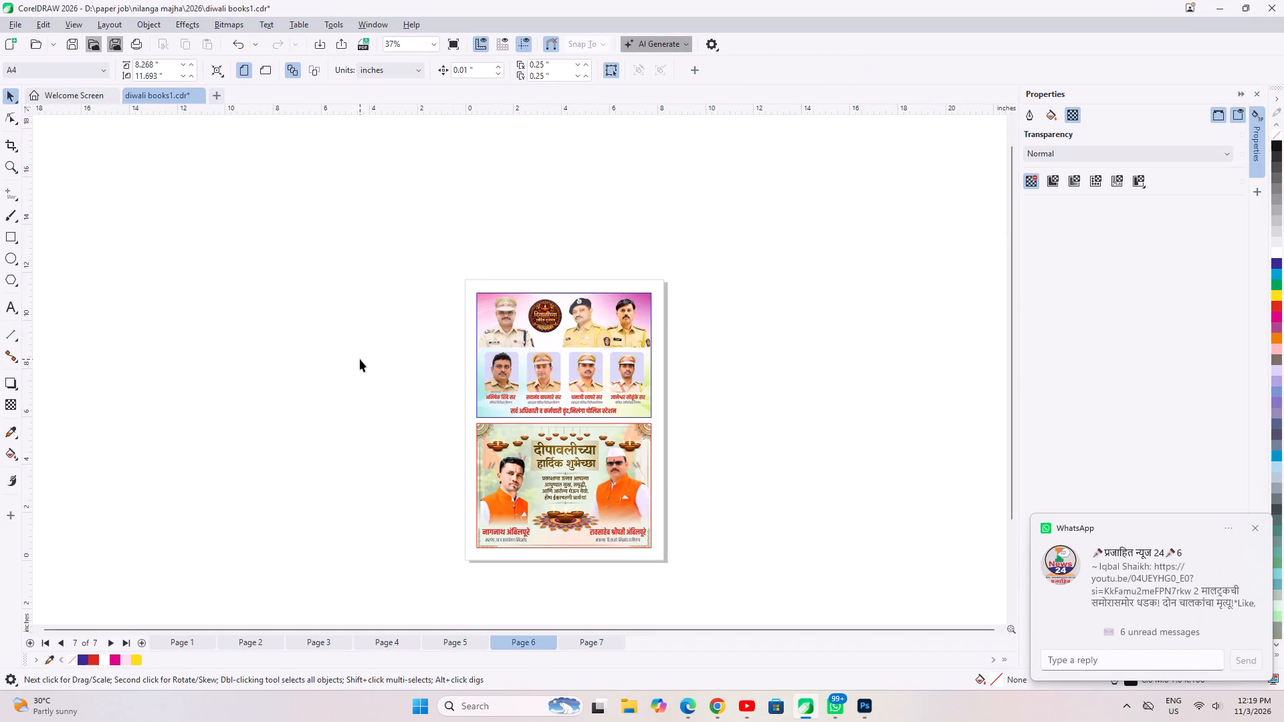
pyautogui.press('pagedown')
pyautogui.press('pagedown')
pyautogui.press('pagedown')
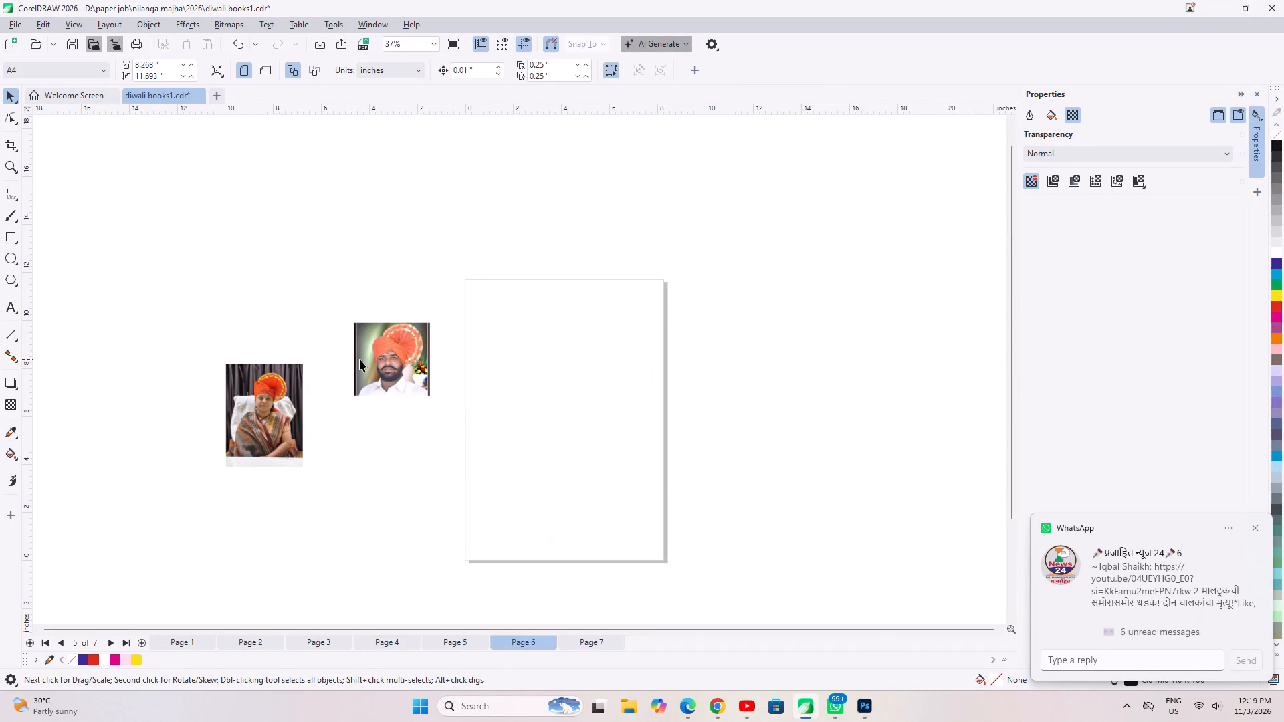
pyautogui.press('pagedown')
pyautogui.press('pageup')
pyautogui.press('Escape')
pyautogui.press('pageup')
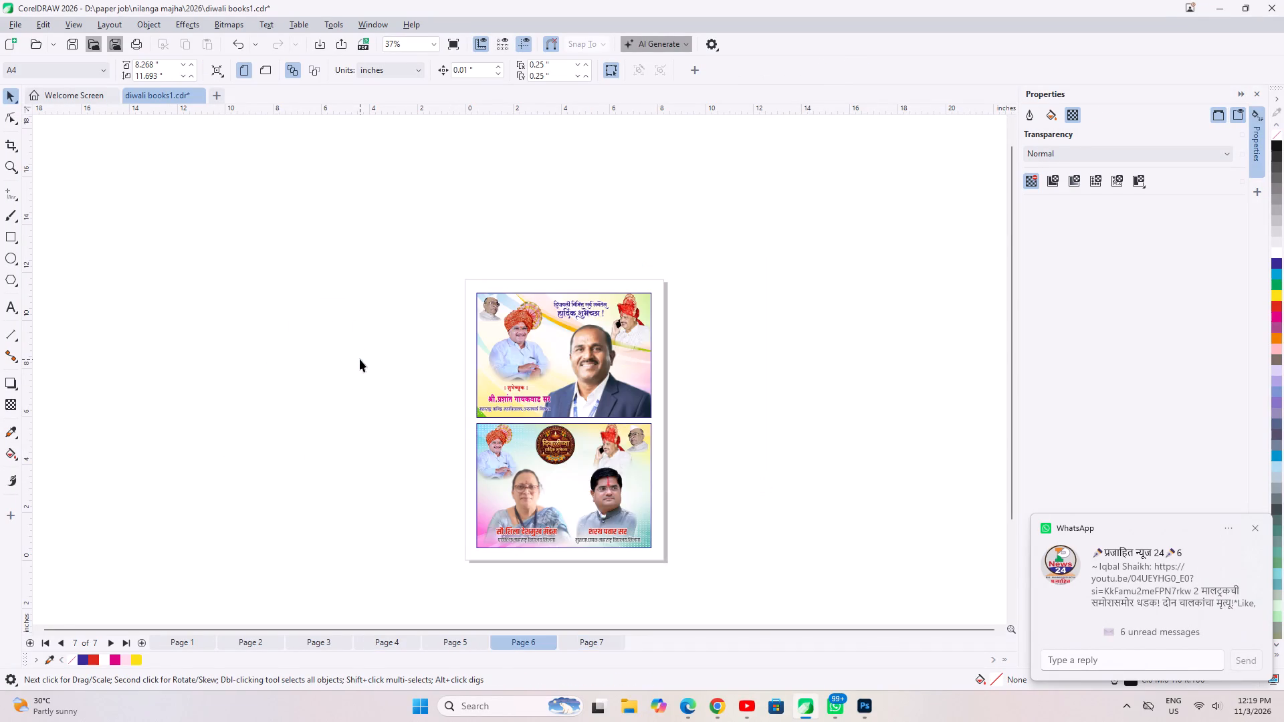
pyautogui.press('pageup')
pyautogui.press('pageup')
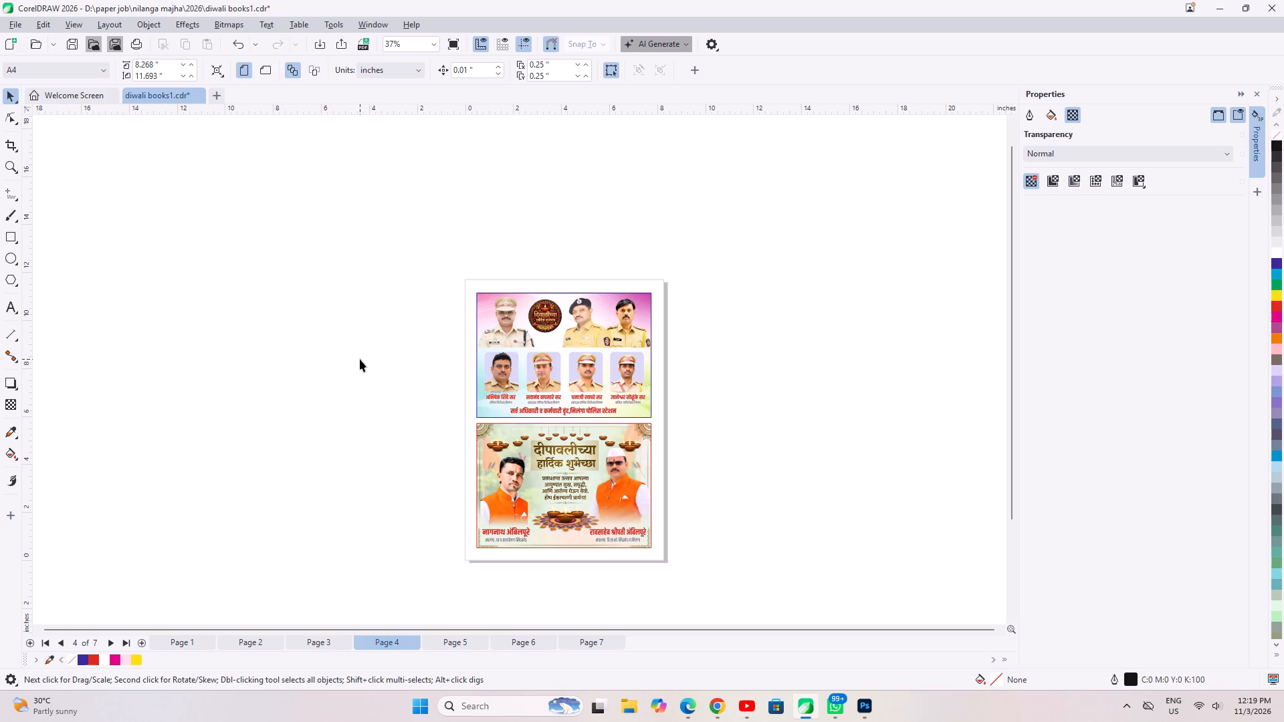
pyautogui.press('pageup')
pyautogui.press('pageup')
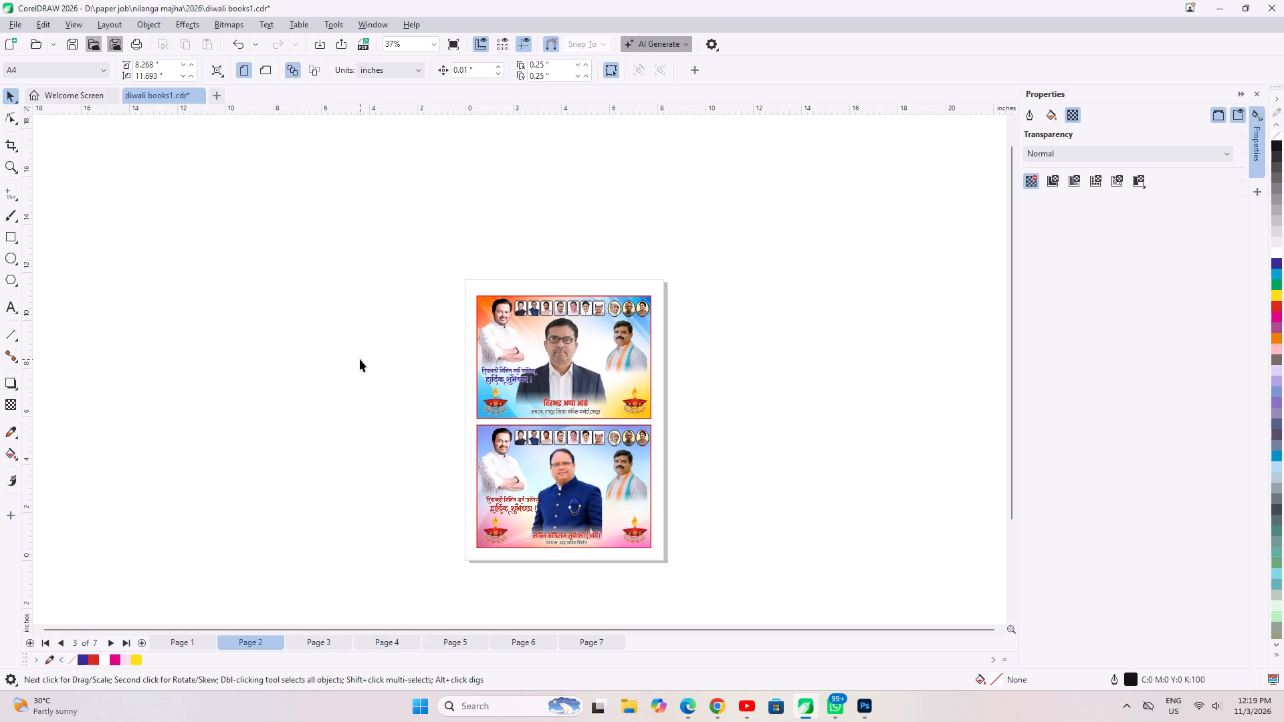
pyautogui.press('pageup')
pyautogui.press('pageup')
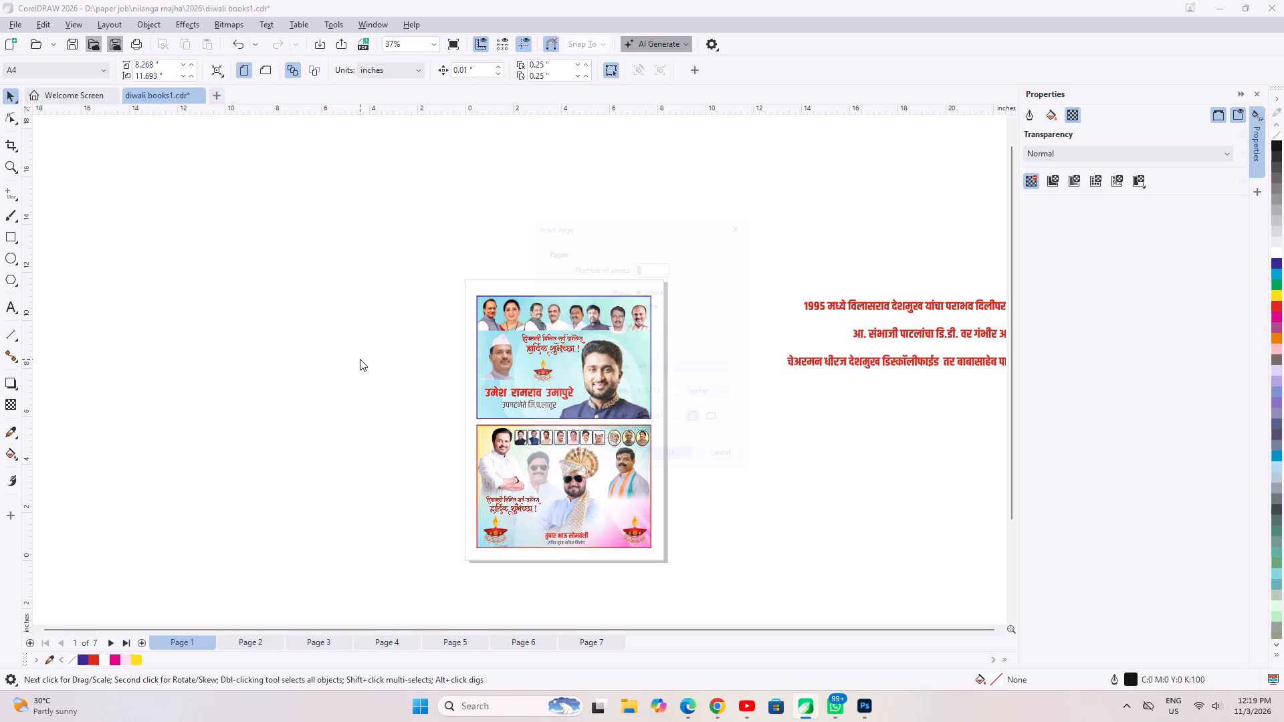
# Open the drawing diwali books from the 2026 folder.
pyautogui.press('Escape')
pyautogui.click(374, 359)
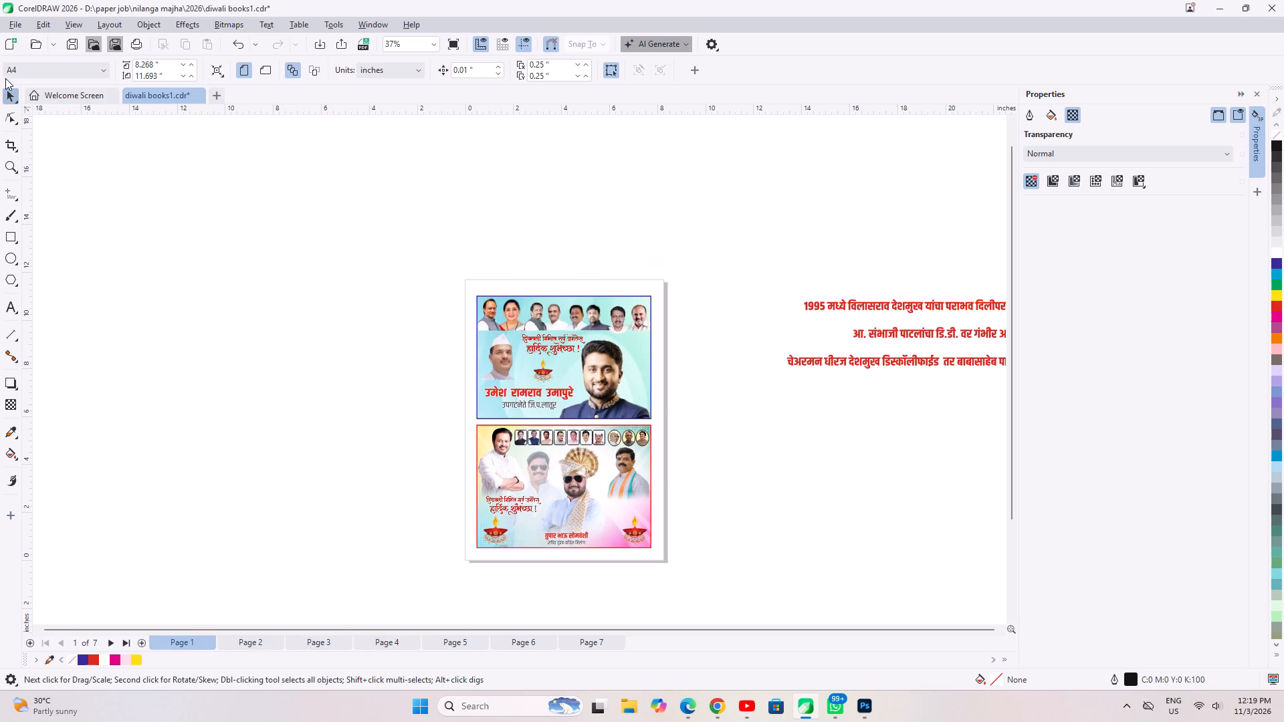
pyautogui.click(31, 44)
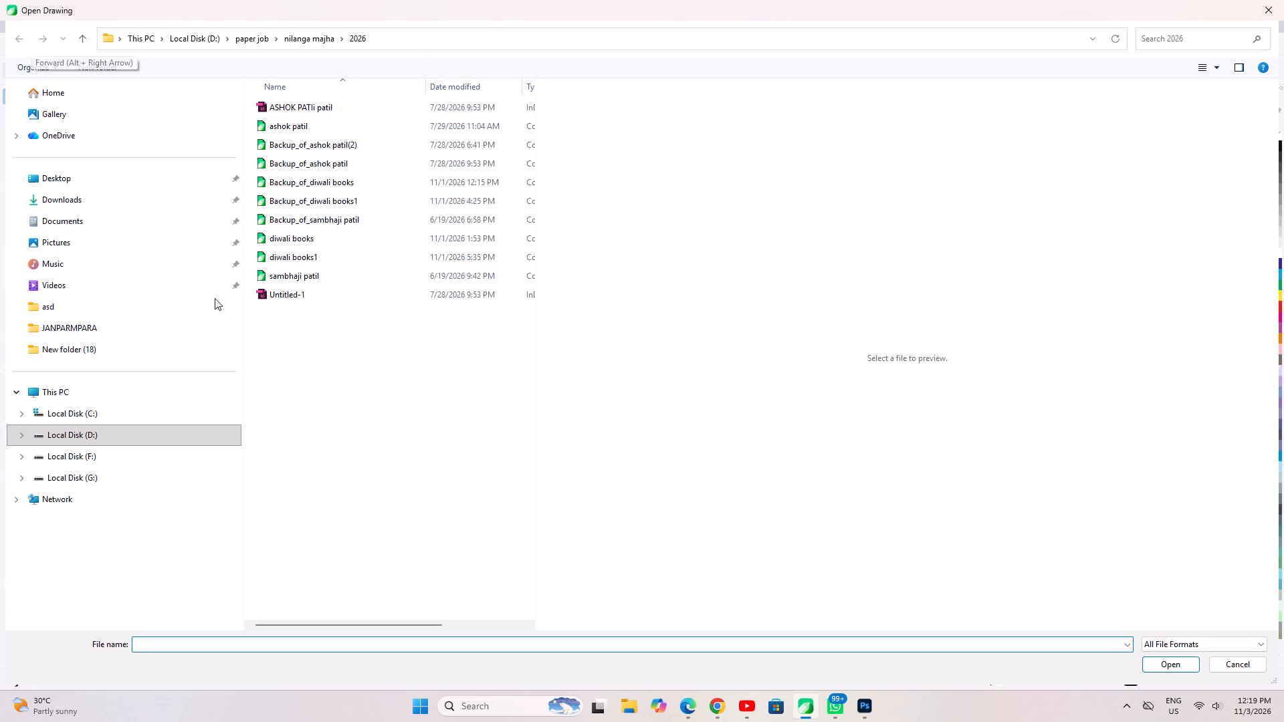
pyautogui.click(276, 241)
pyautogui.click(1180, 658)
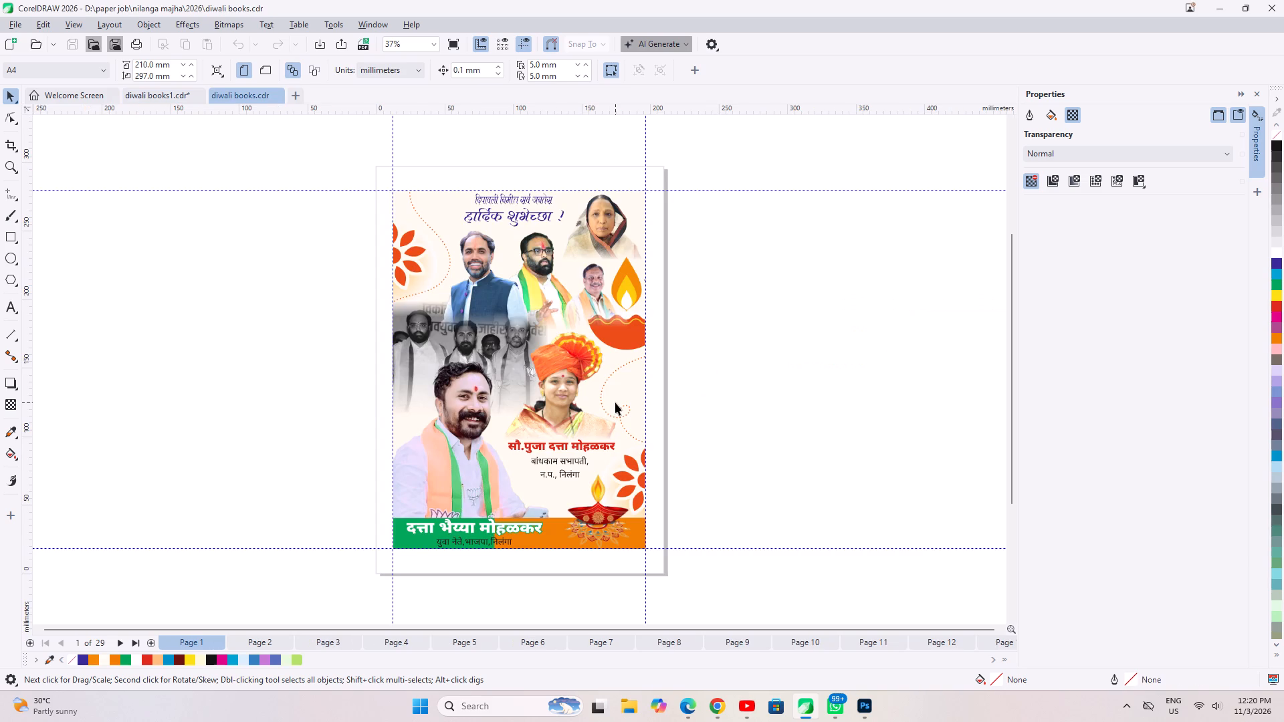
# Copy the complete advertisement with the seven yellow-framed portraits from page 4 of diwali books.
pyautogui.click(261, 640)
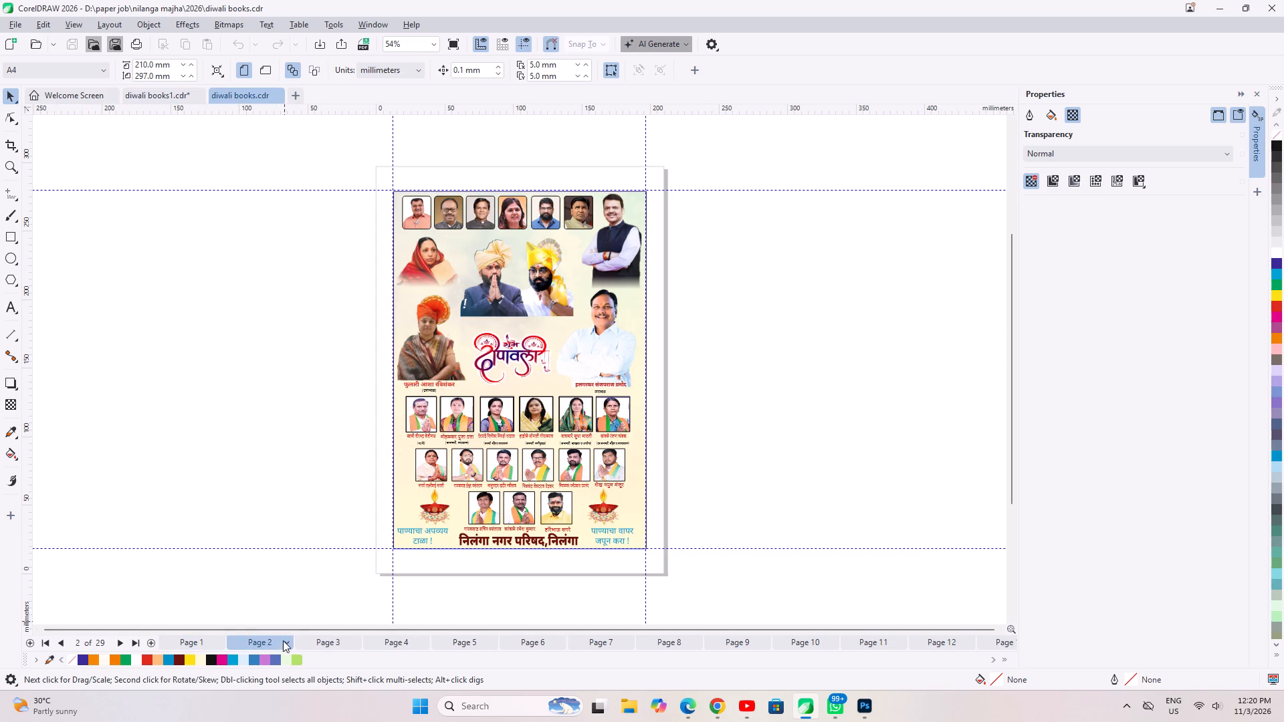
pyautogui.click(313, 640)
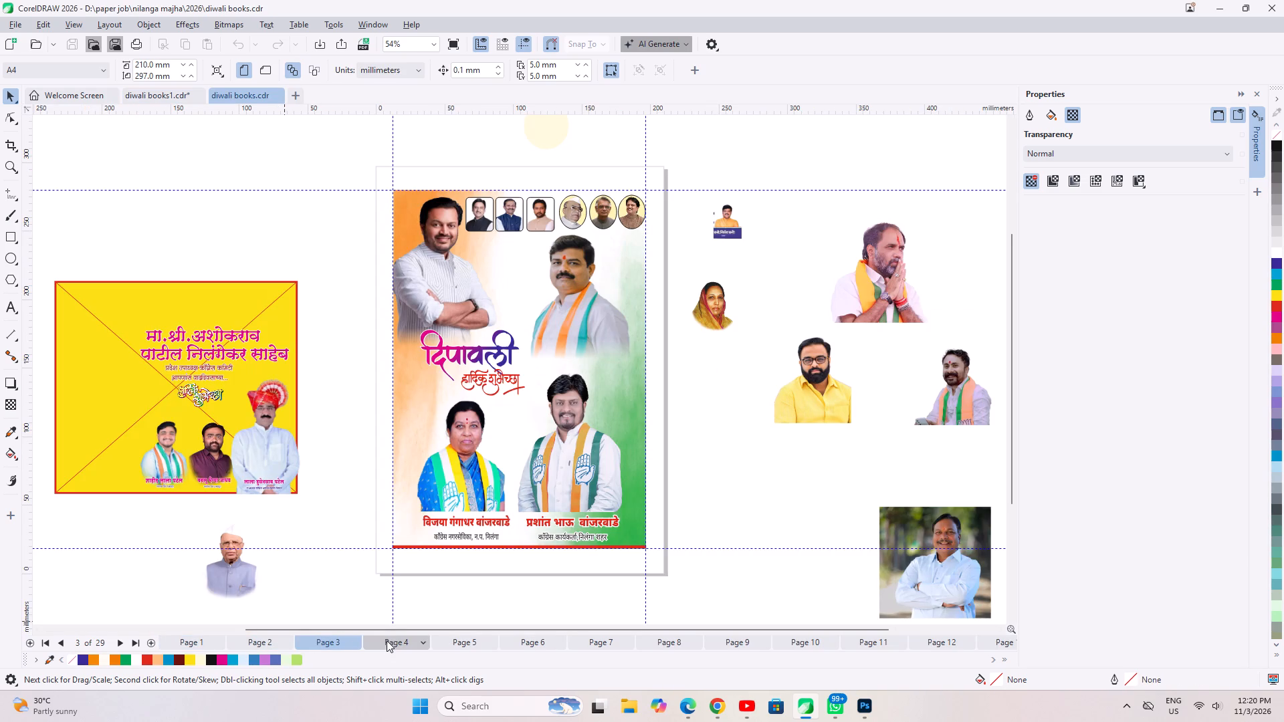
pyautogui.click(395, 639)
pyautogui.moveTo(255, 119); pyautogui.dragTo(845, 598)
pyautogui.hotkey('ctrl', 'c')
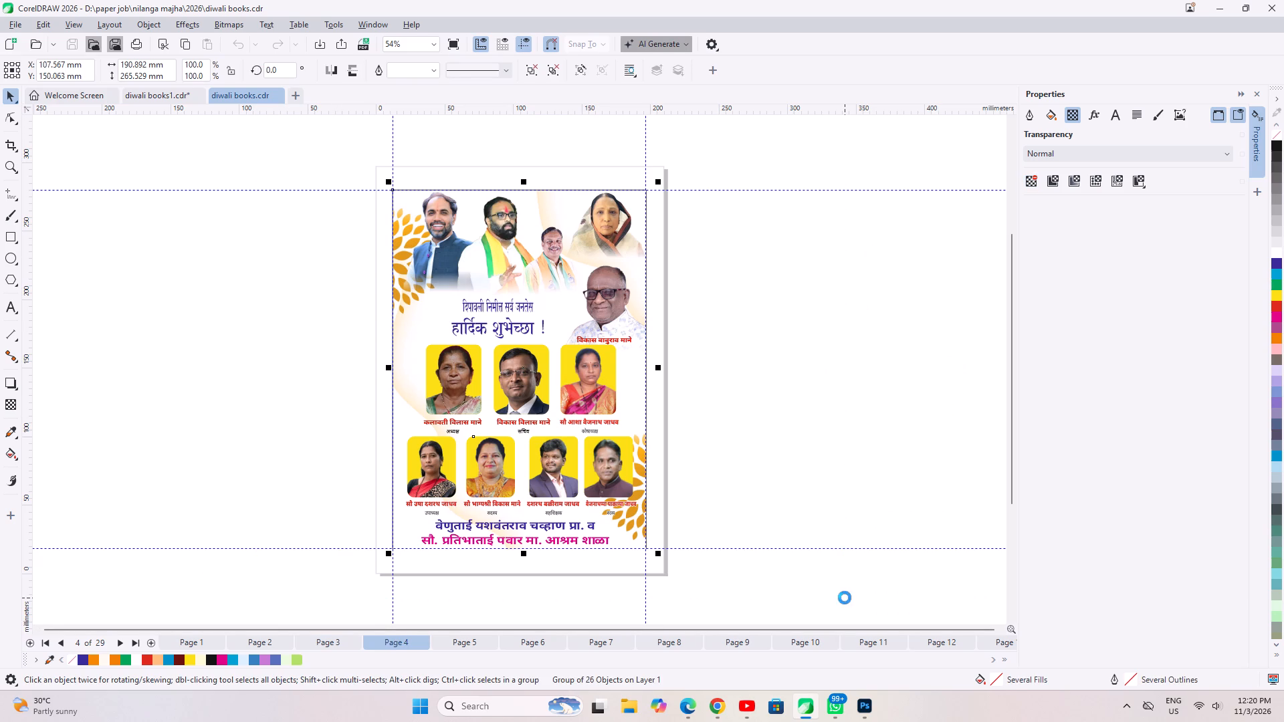
pyautogui.click(790, 504)
# Paste the copied advertisement on page 7 of diwali books1 and move it onto the blank area to the right of the page.
pyautogui.click(141, 99)
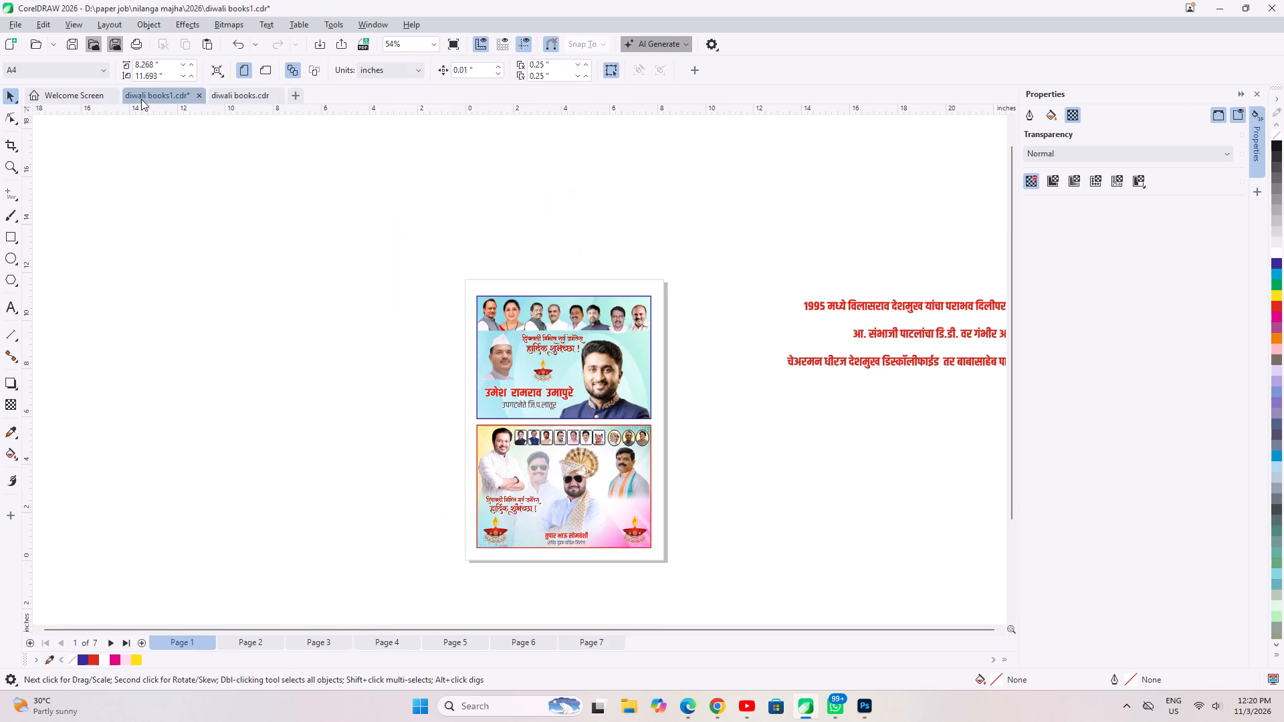
pyautogui.click(592, 640)
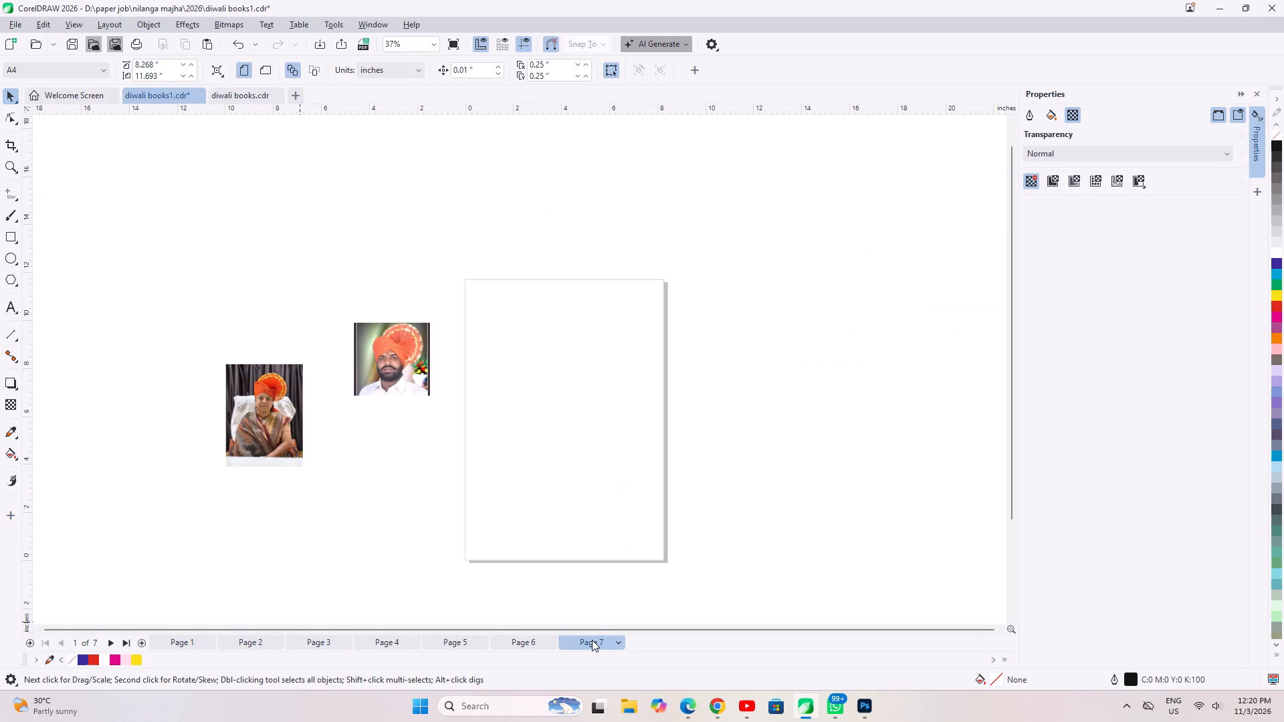
pyautogui.click(536, 640)
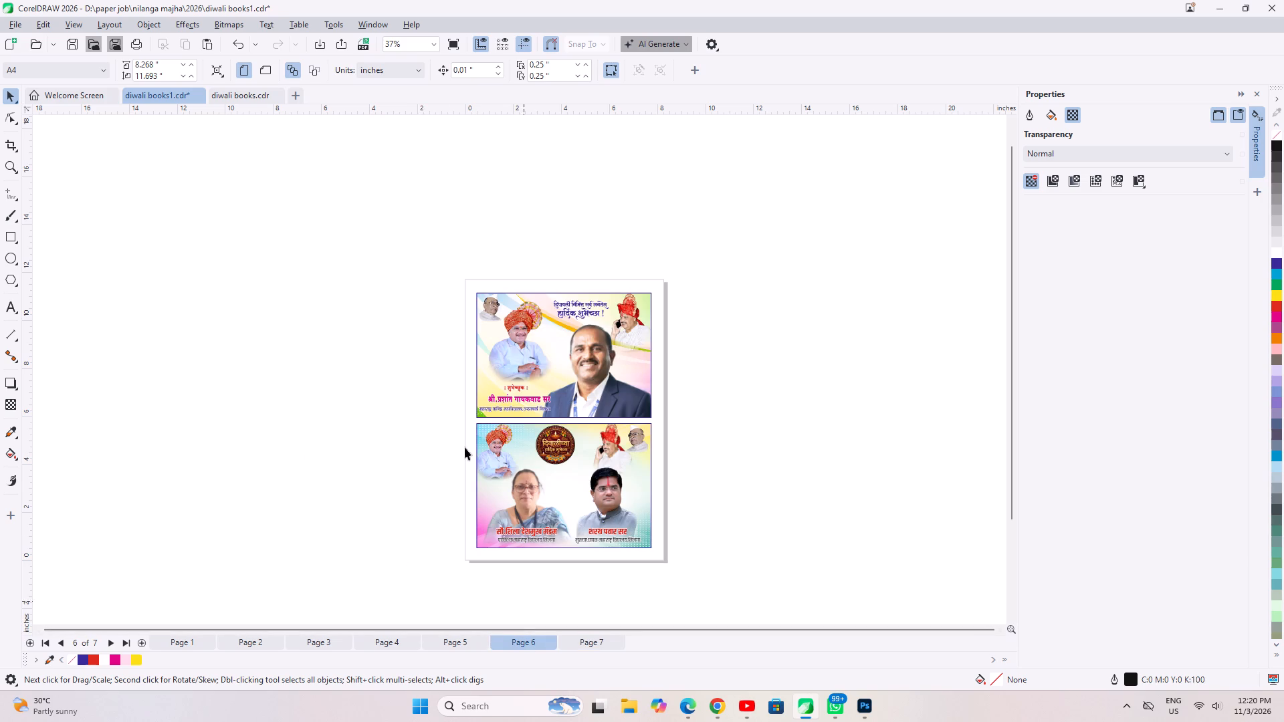
pyautogui.click(597, 650)
pyautogui.click(593, 648)
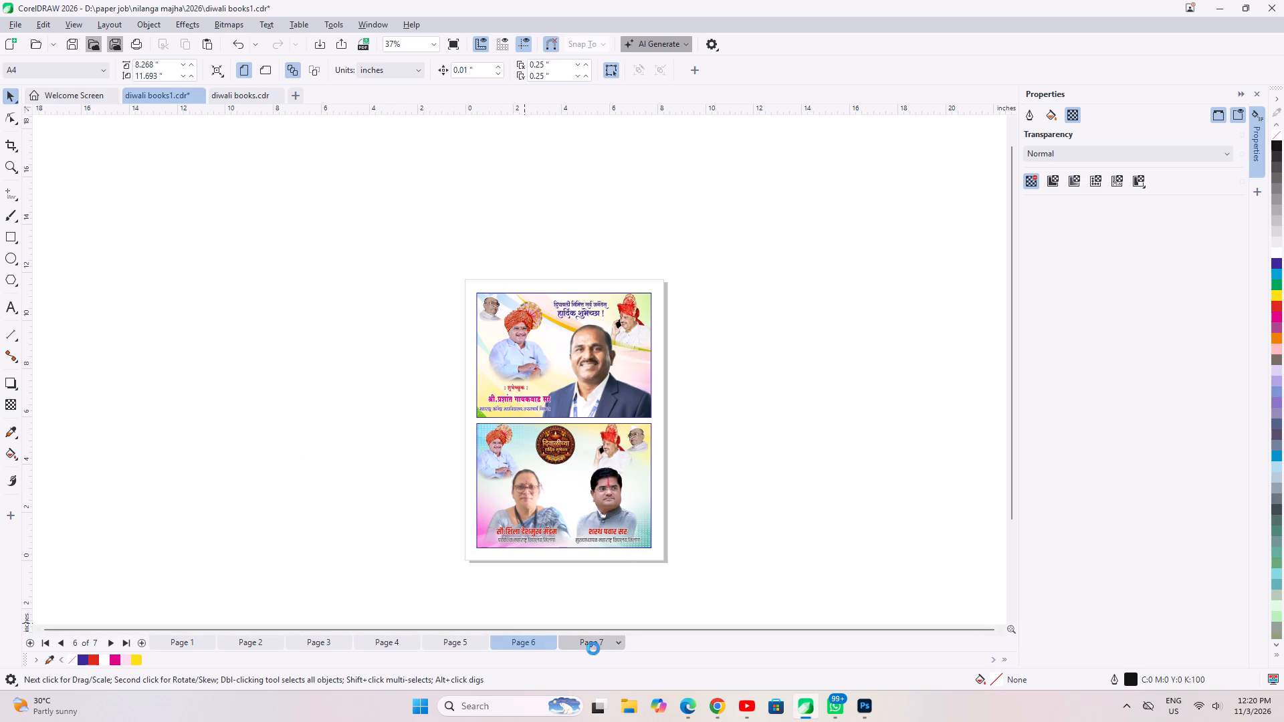
pyautogui.rightClick(706, 318)
pyautogui.click(746, 425)
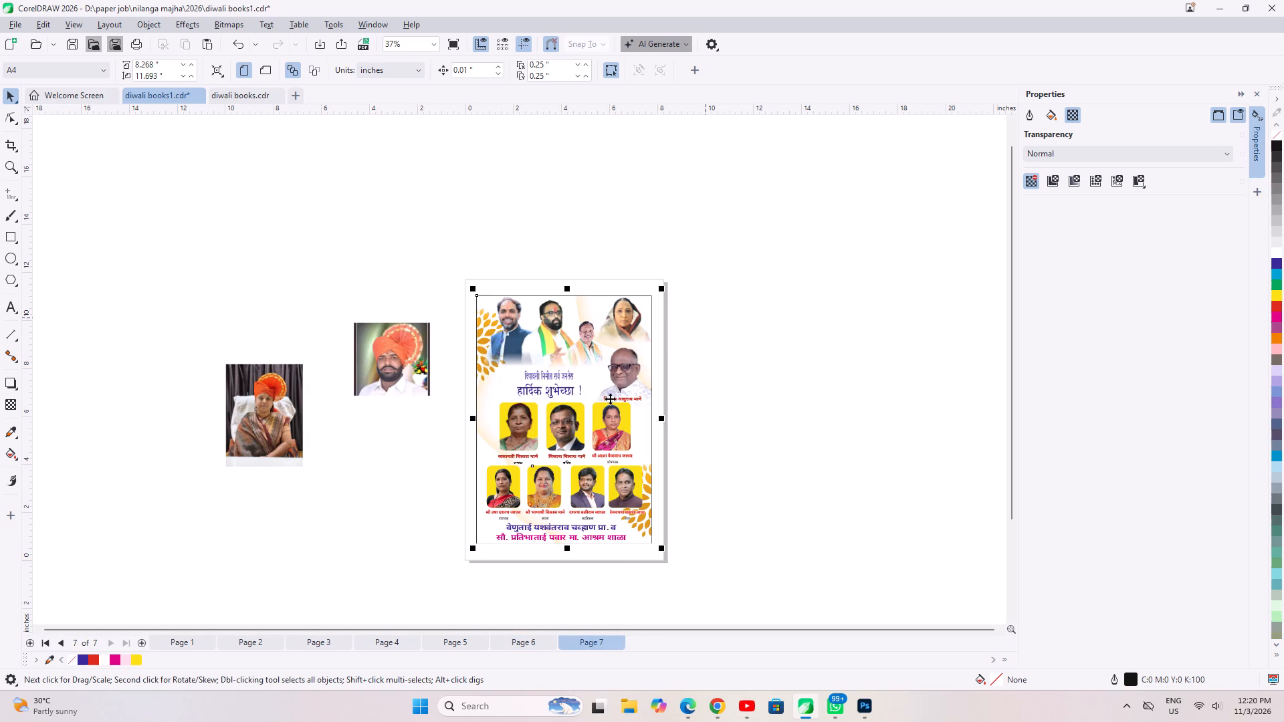
pyautogui.moveTo(566, 407); pyautogui.dragTo(847, 404)
# Ungroup the two grouped advertisements on page 6 of diwali books1.
pyautogui.click(527, 646)
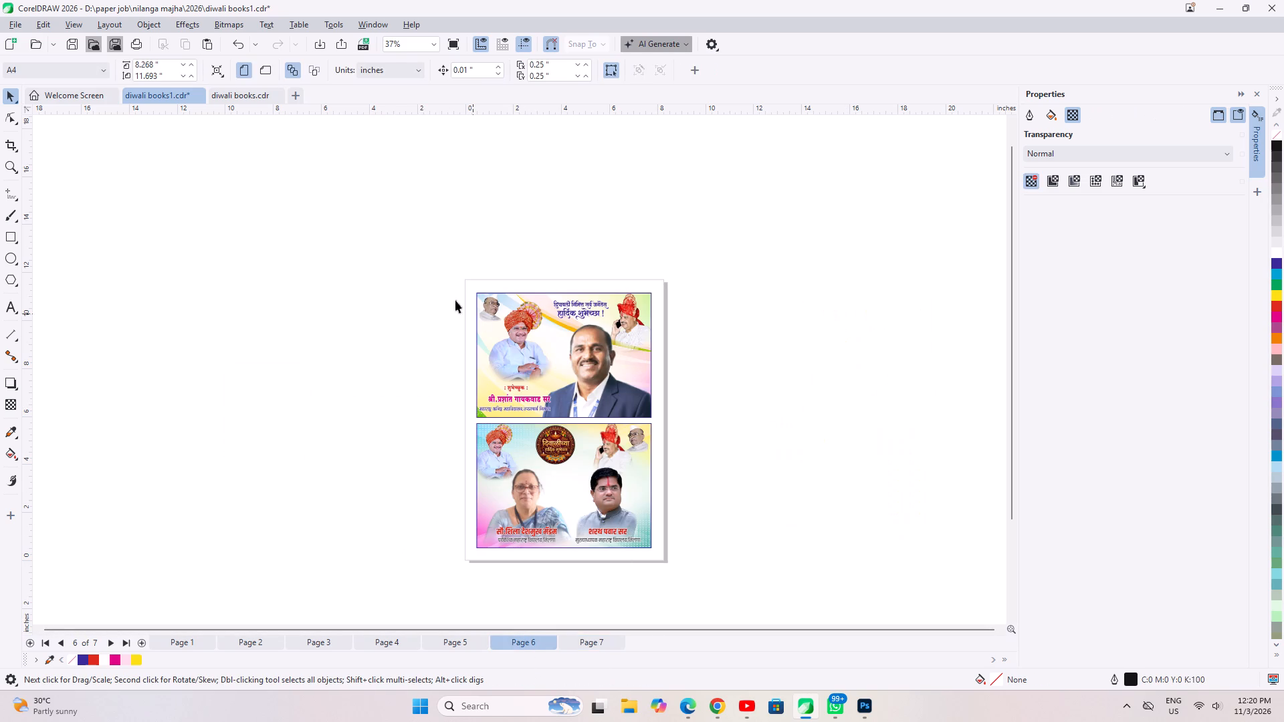
pyautogui.moveTo(407, 243); pyautogui.dragTo(717, 426)
pyautogui.click(569, 383)
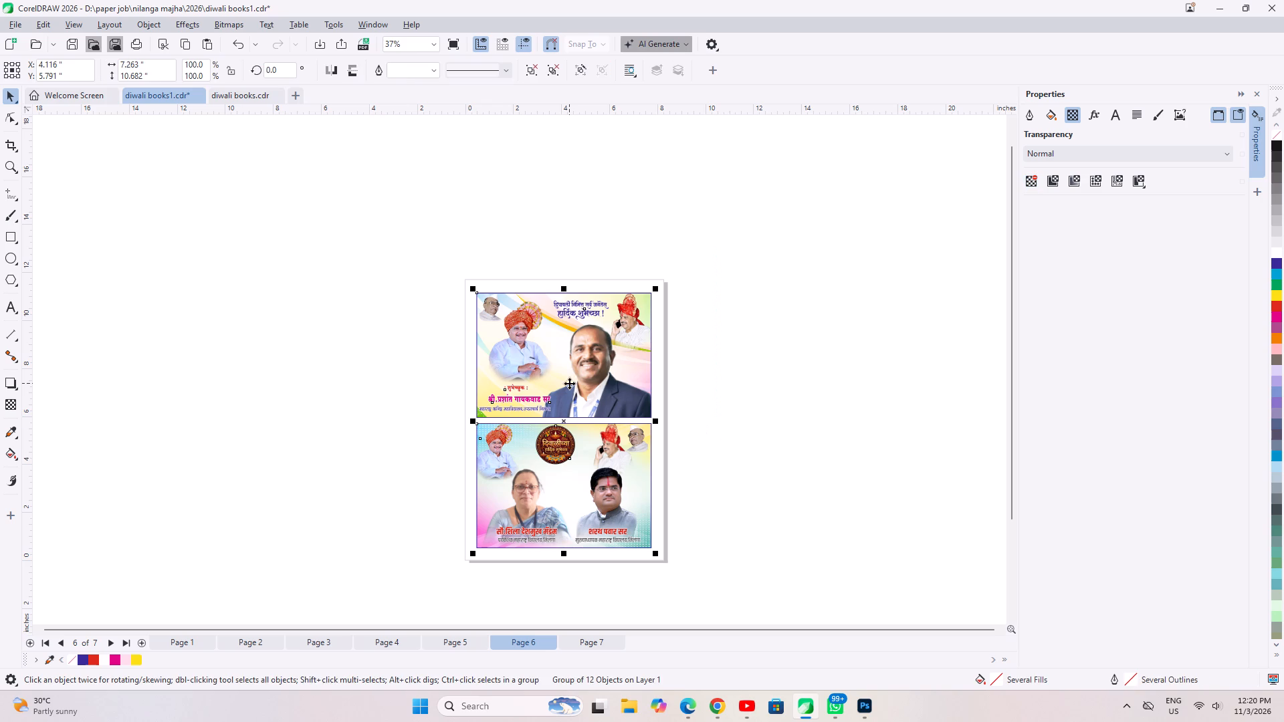
pyautogui.click(553, 57)
pyautogui.click(548, 70)
pyautogui.click(394, 252)
# Copy all objects of the upper advertisement on page 6 and paste them onto page 7.
pyautogui.moveTo(271, 243); pyautogui.dragTo(706, 429)
pyautogui.hotkey('ctrl', 'c')
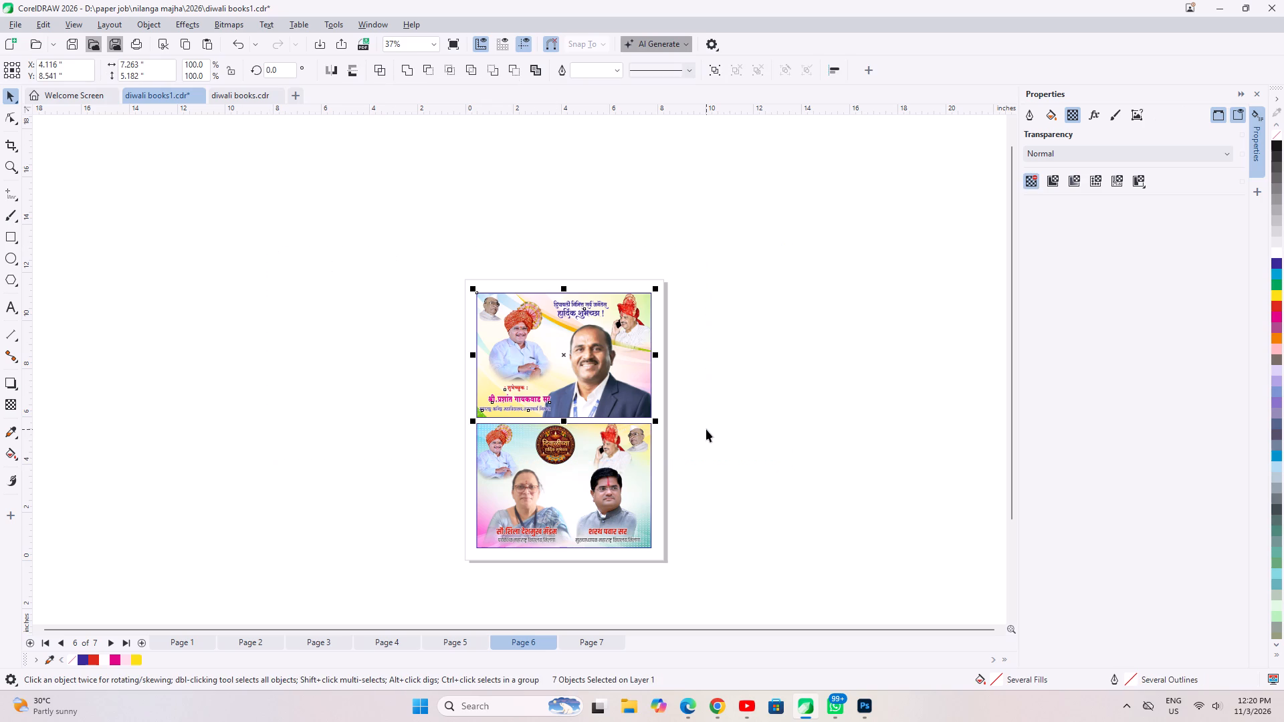
pyautogui.press('pagedown')
pyautogui.hotkey('ctrl', 'v')
pyautogui.click(678, 498)
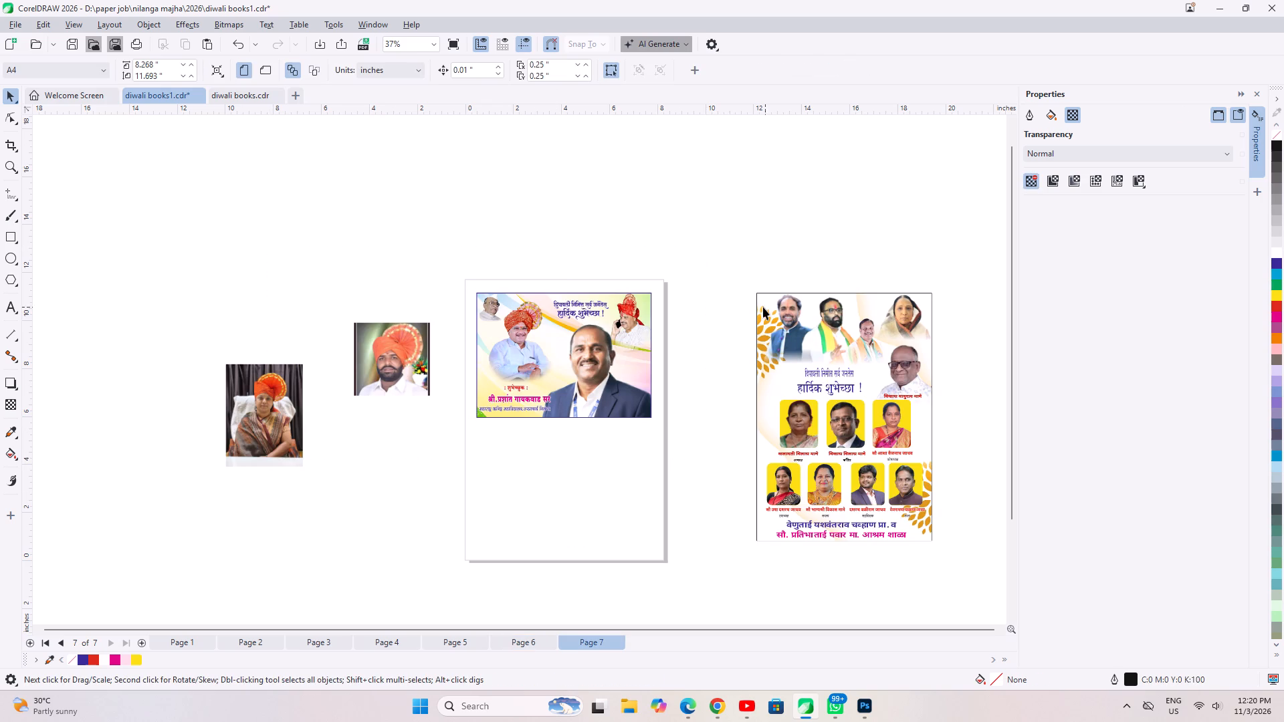
# Move the purple greeting text of the pasted advertisement off the design to the empty area above page 7.
pyautogui.scroll(2, 807, 346)
pyautogui.moveTo(284, 199); pyautogui.dragTo(597, 375)
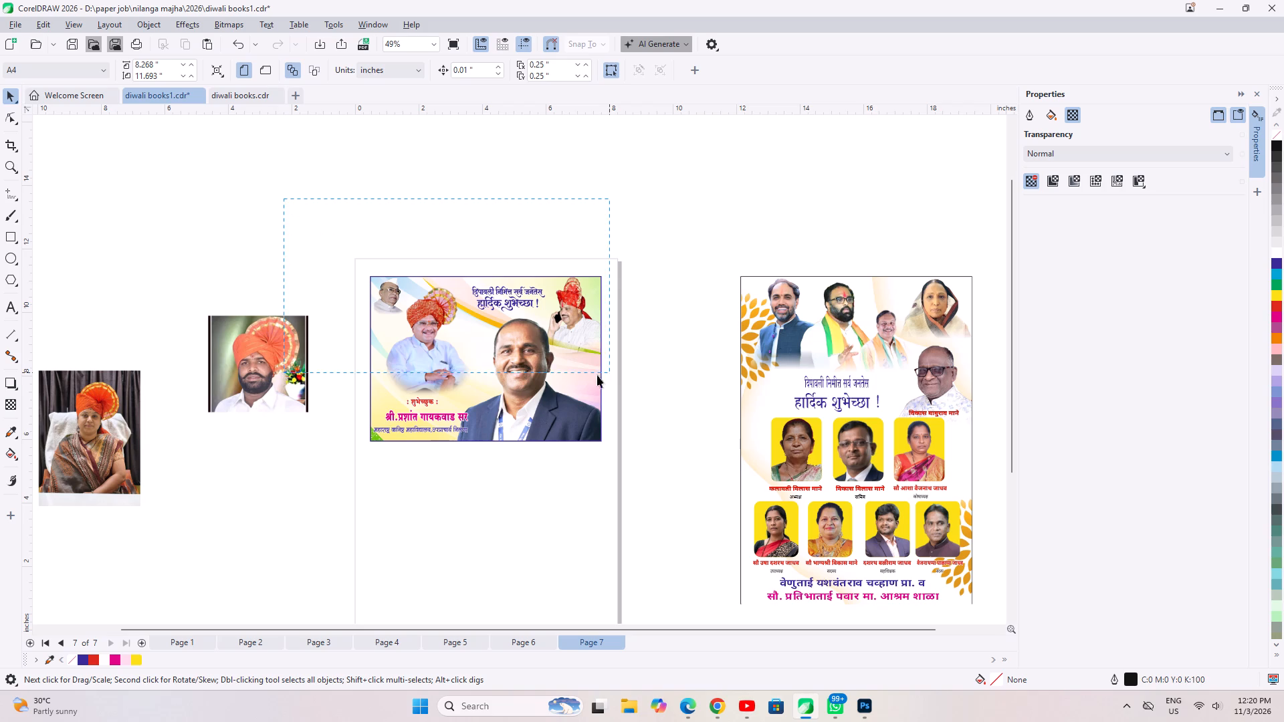
pyautogui.moveTo(597, 375); pyautogui.dragTo(626, 404)
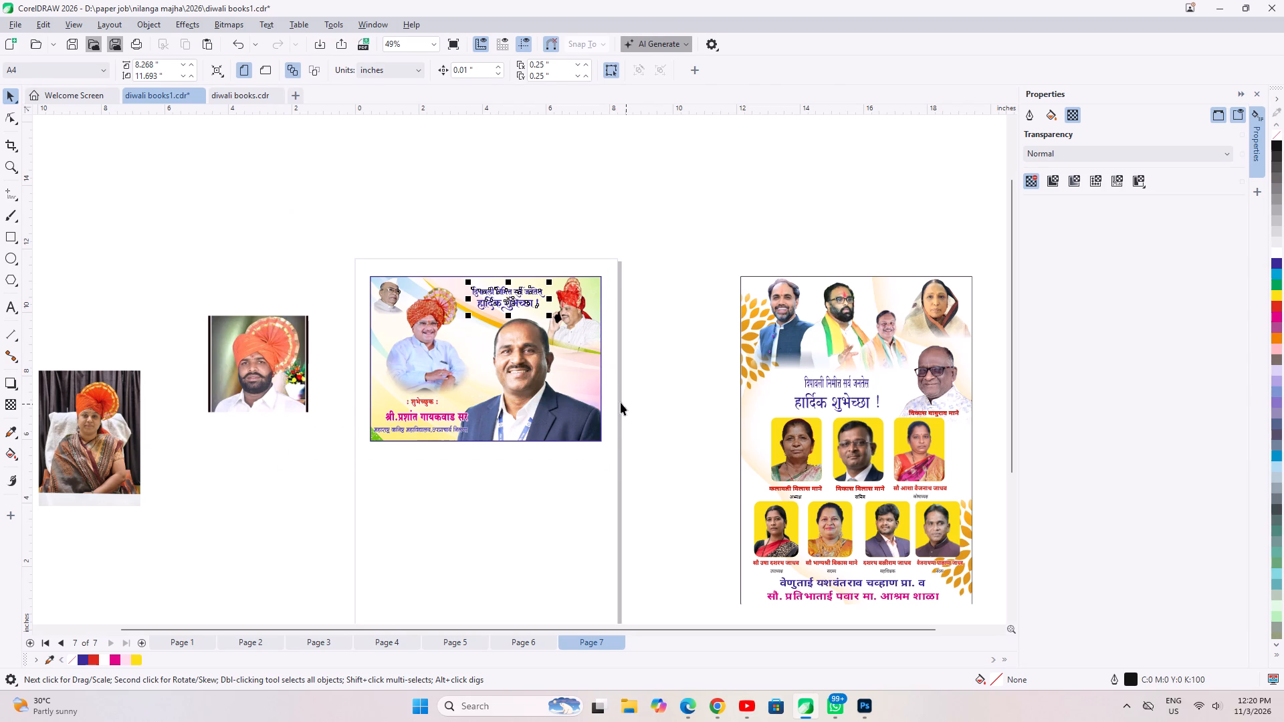
pyautogui.moveTo(503, 290); pyautogui.dragTo(617, 171)
# Delete the well-wisher's heading, name and designation text from the lower-left of the advertisement on page 7.
pyautogui.moveTo(284, 212); pyautogui.dragTo(479, 461)
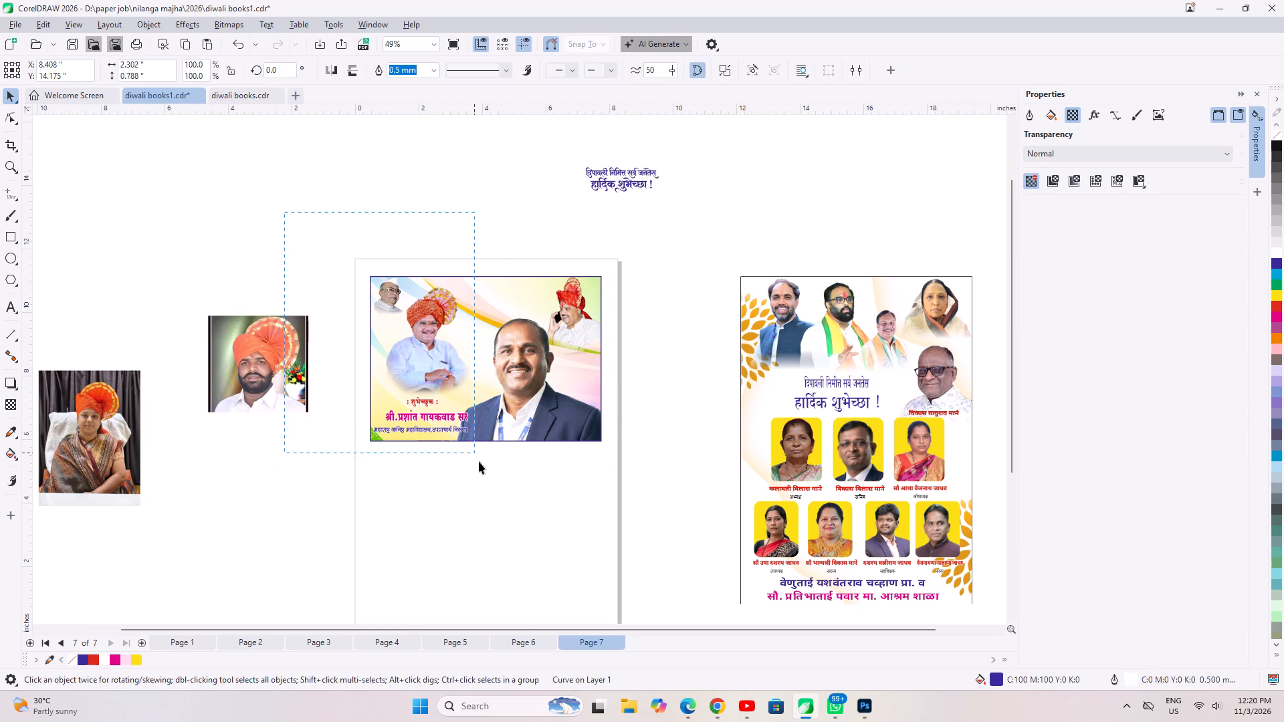
pyautogui.moveTo(479, 461); pyautogui.dragTo(488, 505)
pyautogui.press('Delete')
# Select the PowerClip frame holding the portraits and background of the advertisement on page 7.
pyautogui.click(413, 362)
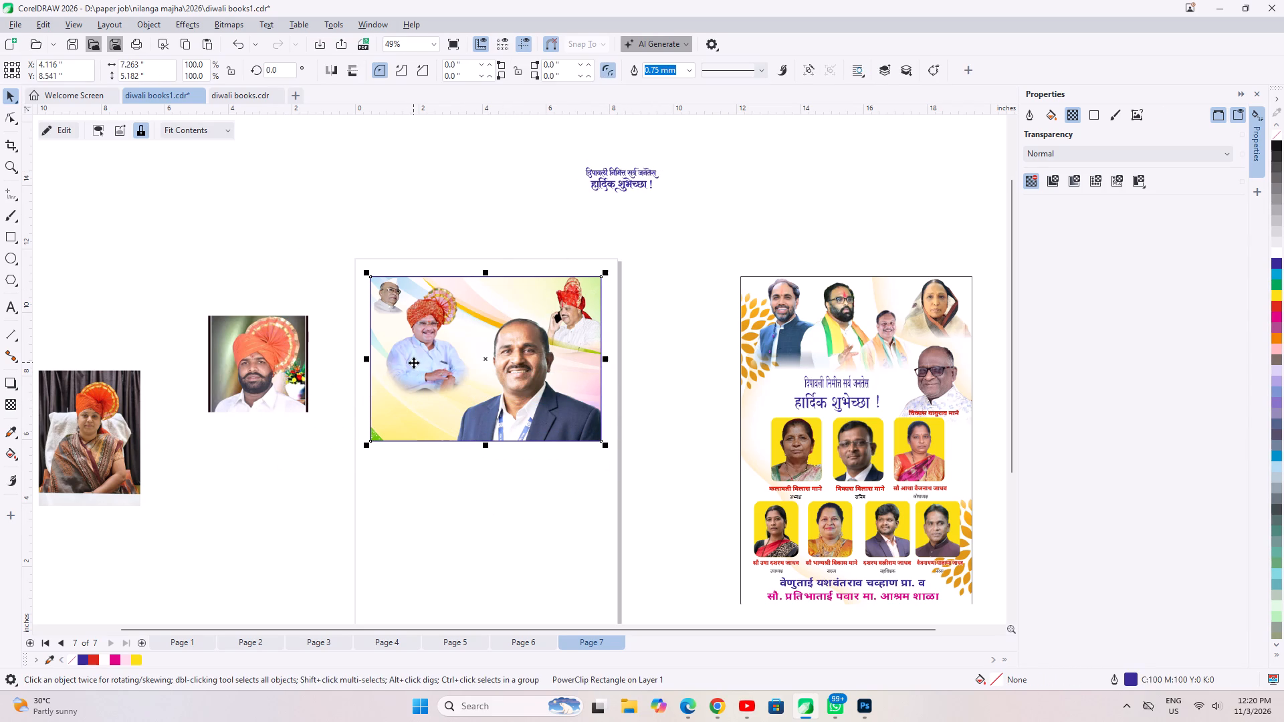
# Inside the PowerClip frame on page 7, delete all the portraits, keep the coloured wave background, and finish editing the contents.
pyautogui.keyDown('ctrl'); pyautogui.click(413, 362); pyautogui.keyUp('ctrl')
pyautogui.moveTo(304, 202); pyautogui.dragTo(716, 459)
pyautogui.moveTo(645, 503); pyautogui.dragTo(648, 487)
pyautogui.moveTo(655, 229); pyautogui.dragTo(389, 346)
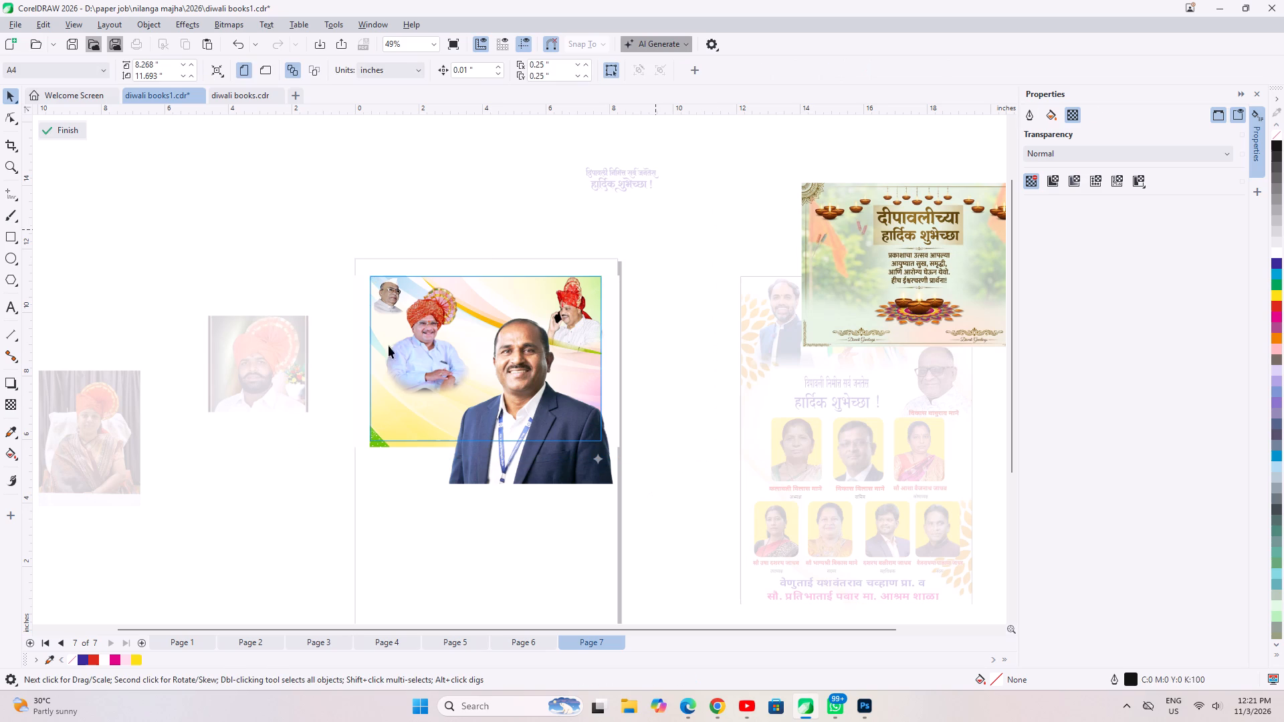
pyautogui.moveTo(389, 346); pyautogui.dragTo(269, 403)
pyautogui.press('Delete')
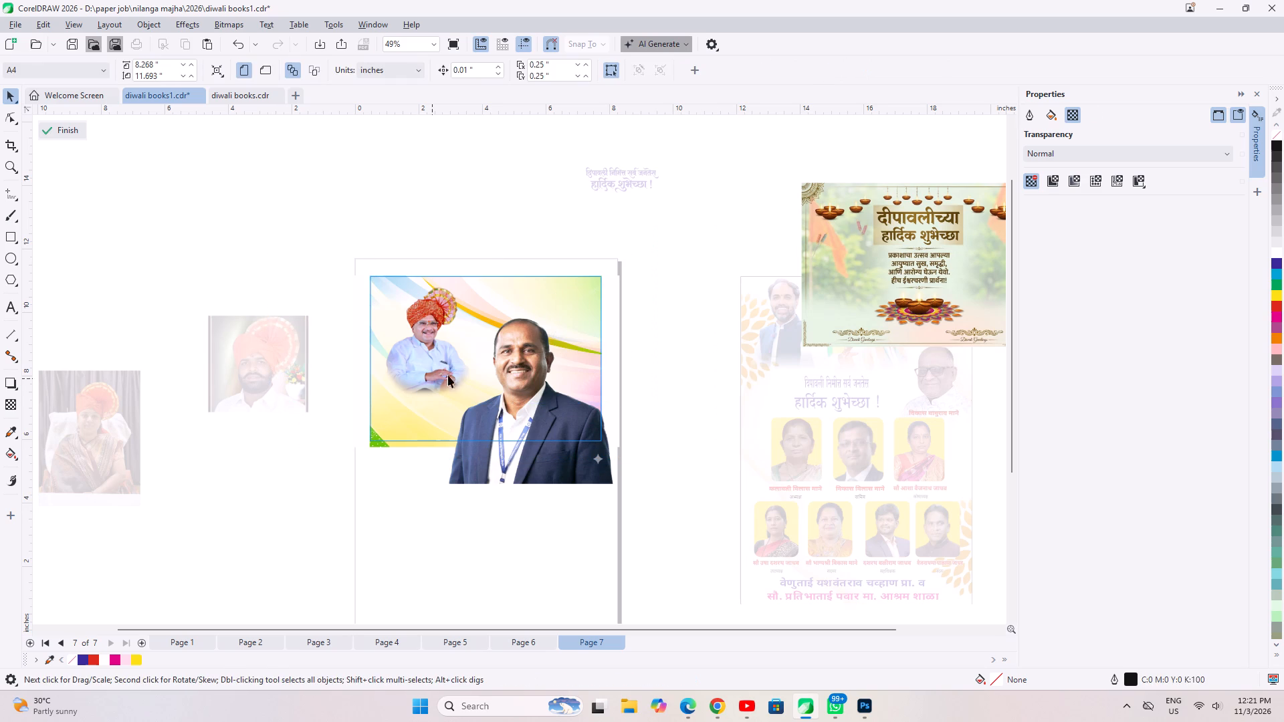
pyautogui.click(519, 366)
pyautogui.press('Delete')
pyautogui.click(425, 327)
pyautogui.press('Delete')
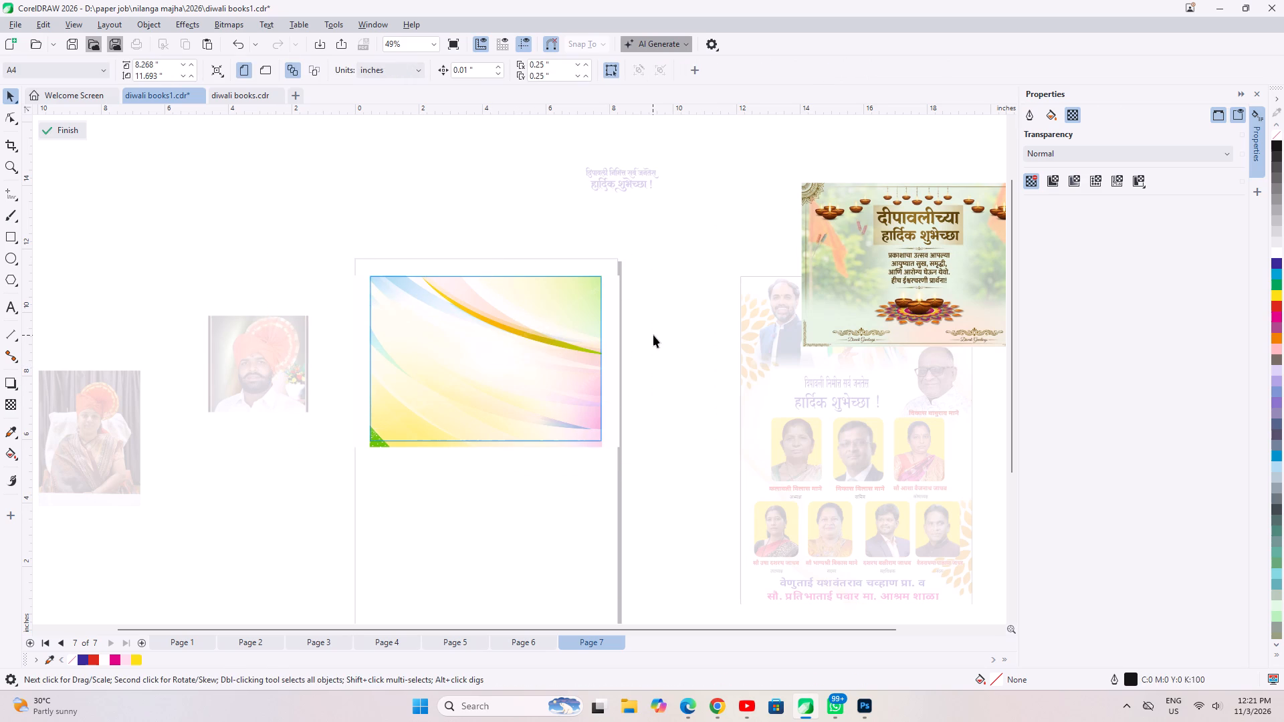
pyautogui.keyDown('ctrl'); pyautogui.click(724, 380); pyautogui.keyUp('ctrl')
pyautogui.click(724, 380)
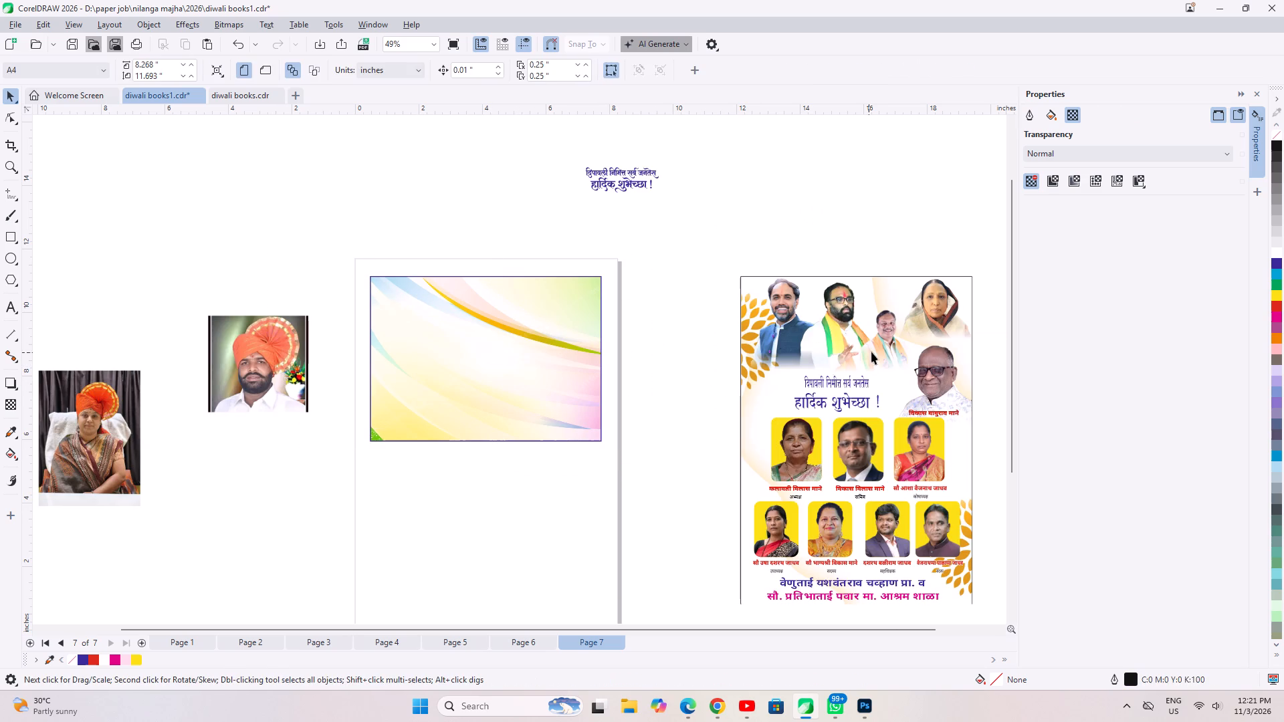
# Ungroup the portrait-format reference advertisement that stands beside page 7.
pyautogui.click(934, 294)
pyautogui.click(774, 244)
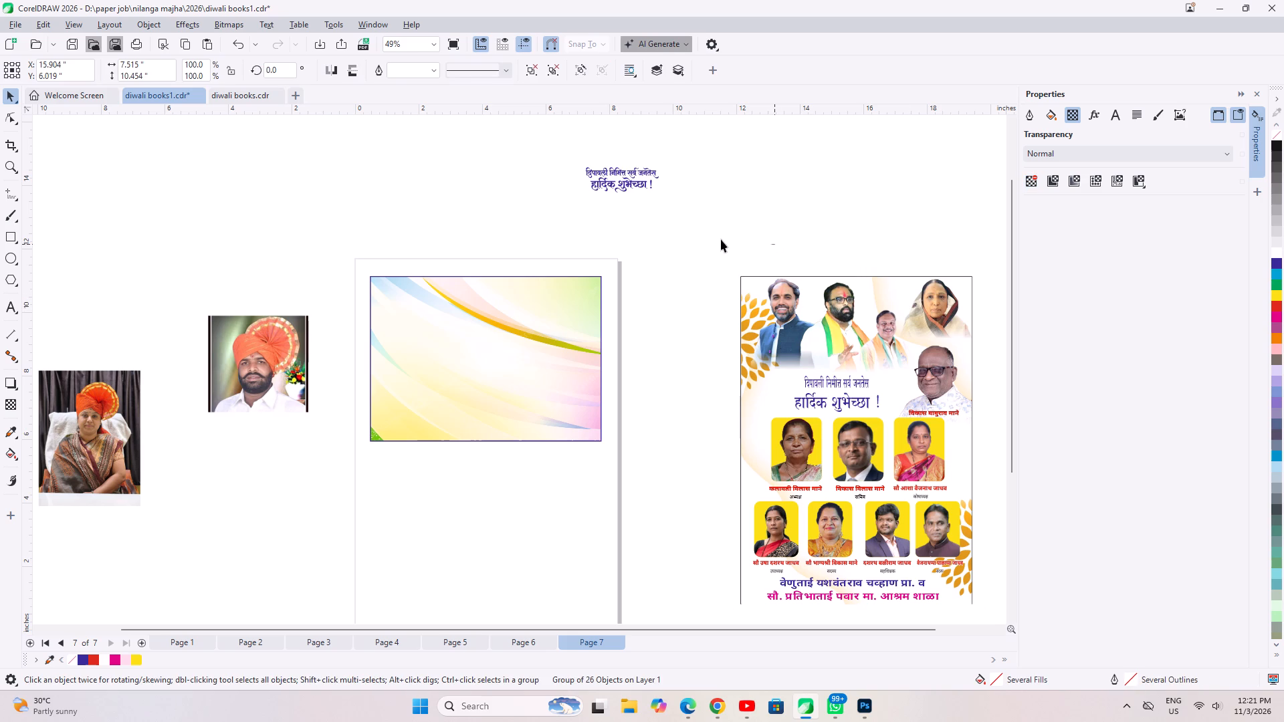
pyautogui.moveTo(720, 239); pyautogui.dragTo(914, 382)
pyautogui.click(706, 343)
pyautogui.moveTo(710, 336); pyautogui.dragTo(792, 269)
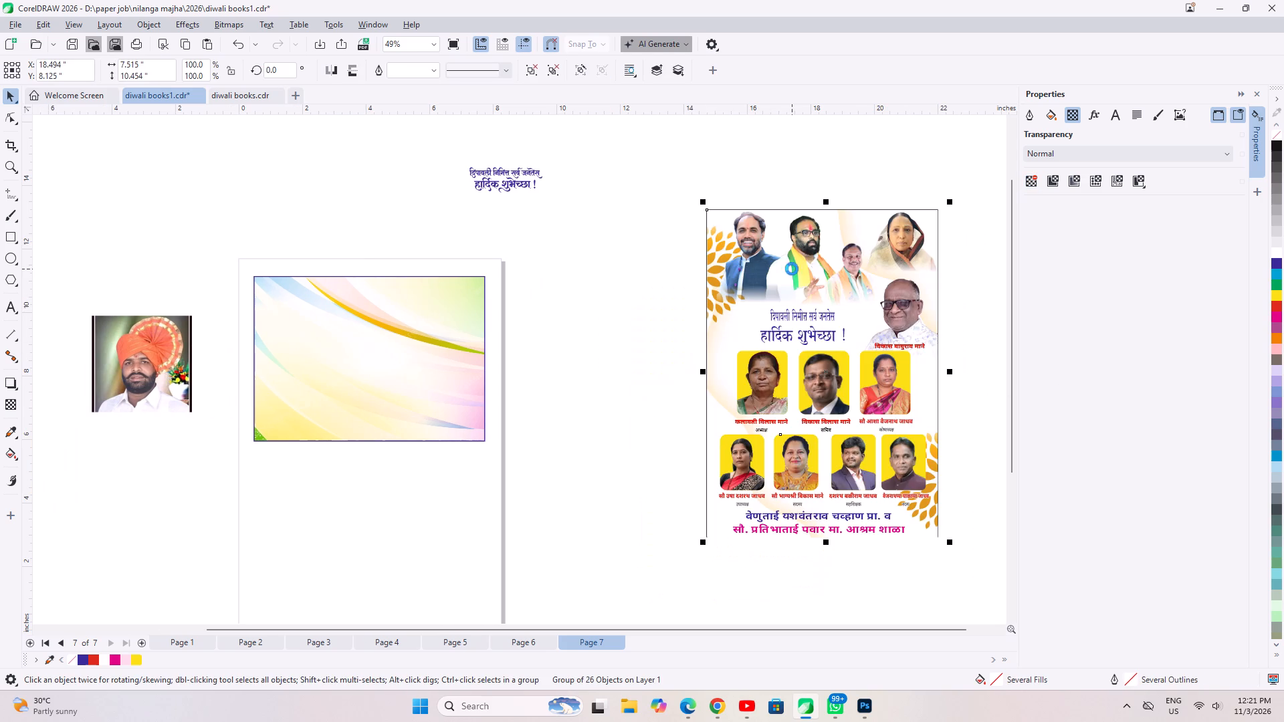
pyautogui.hotkey('ctrl', 'z')
pyautogui.click(553, 72)
pyautogui.click(899, 253)
# Move the four leader portraits from the top of the reference advertisement onto page 7, in a row below the background frame.
pyautogui.moveTo(944, 219); pyautogui.dragTo(490, 399)
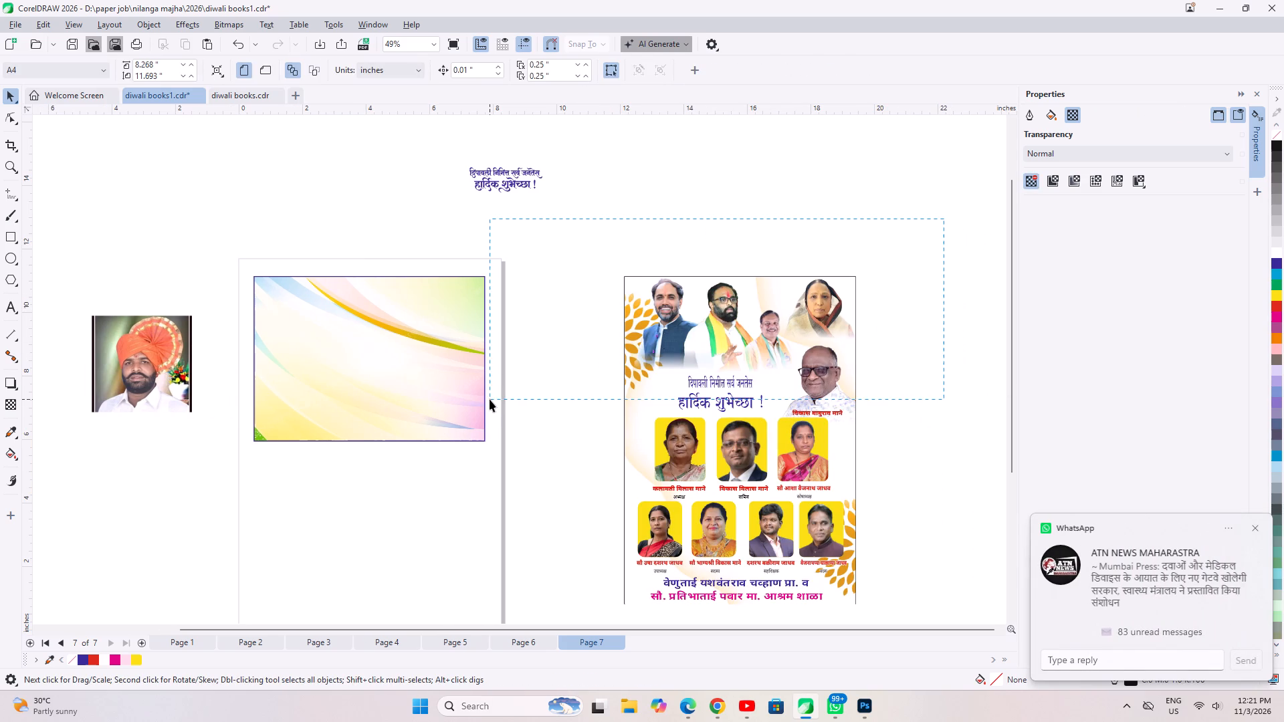
pyautogui.moveTo(490, 399); pyautogui.dragTo(491, 387)
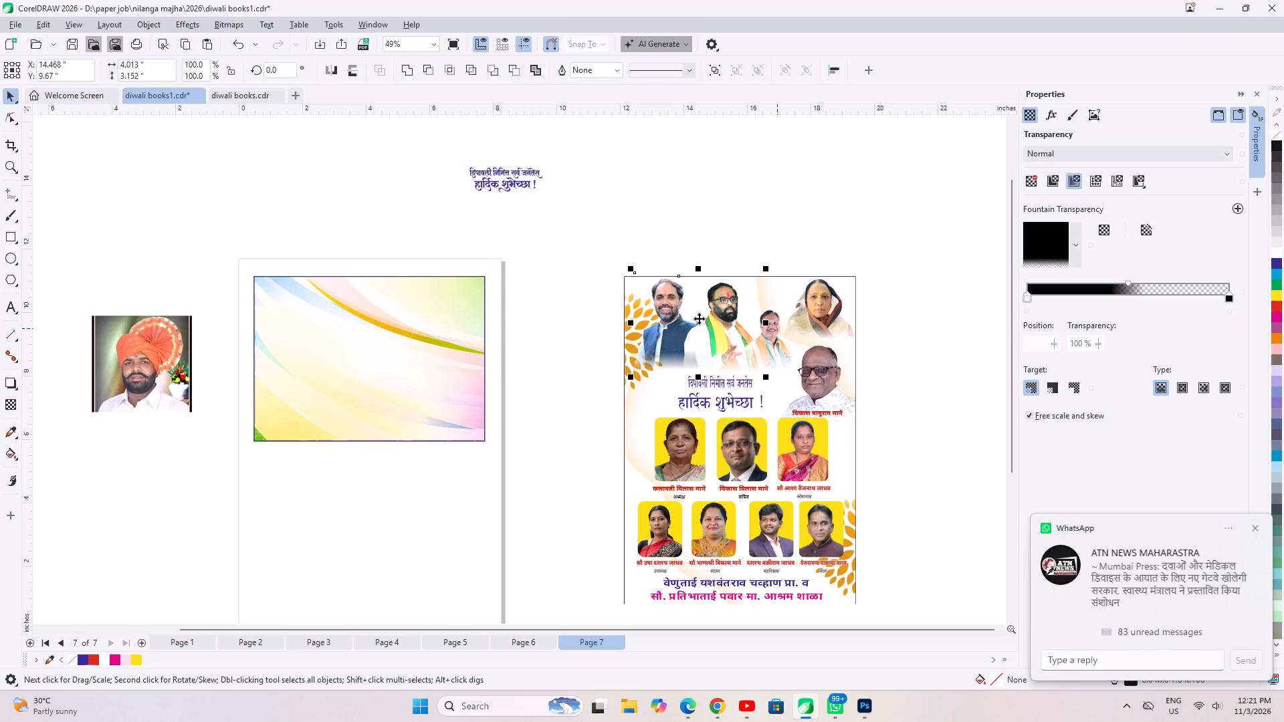
pyautogui.moveTo(694, 324); pyautogui.dragTo(332, 514)
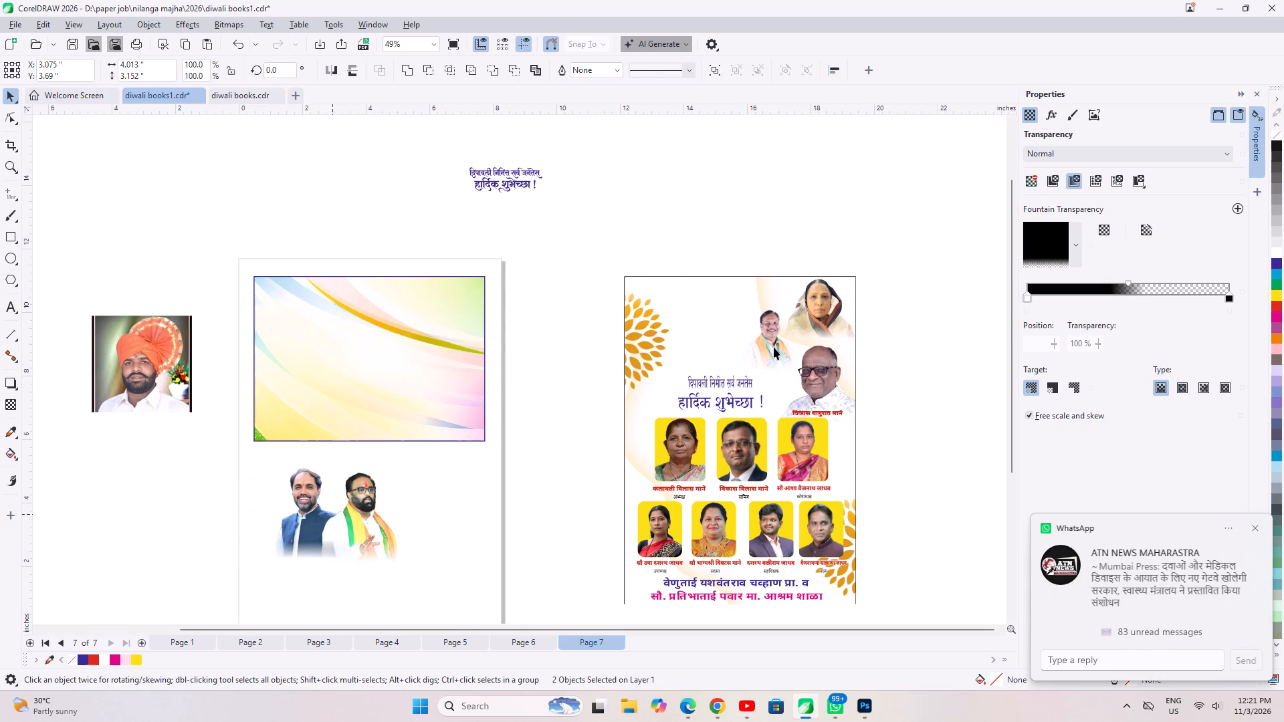
pyautogui.click(774, 342)
pyautogui.moveTo(833, 302); pyautogui.dragTo(462, 501)
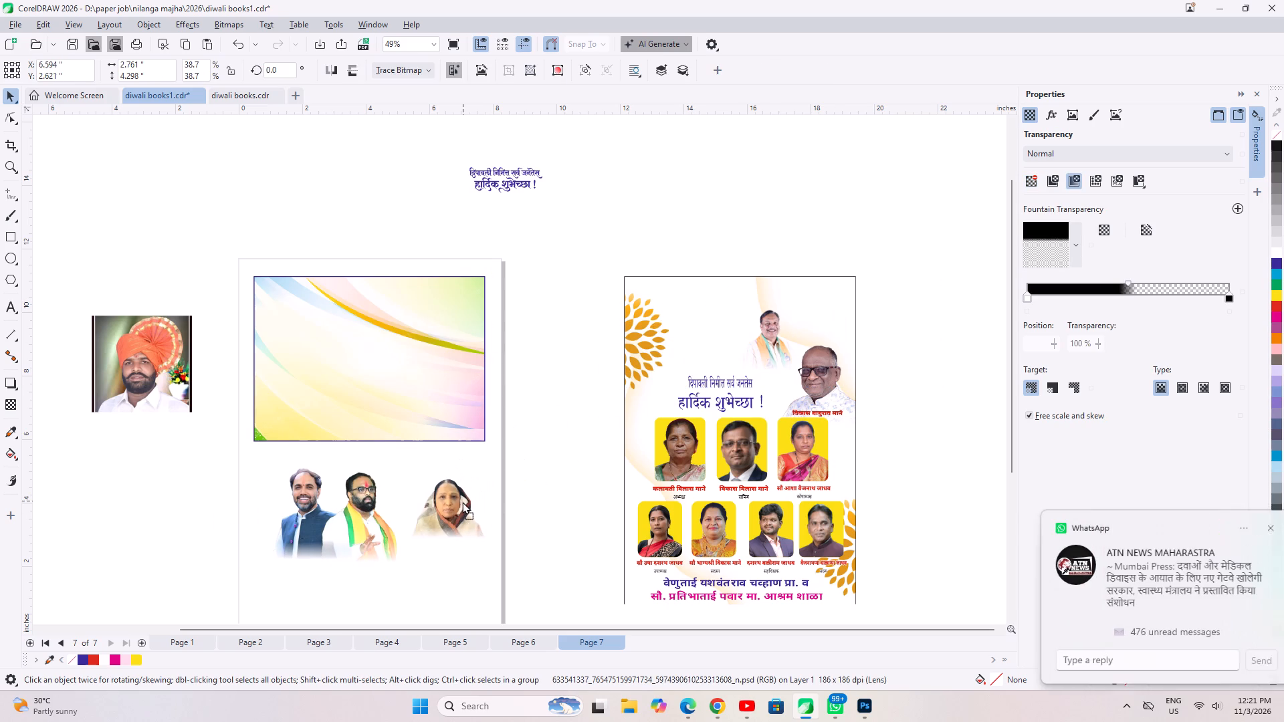
pyautogui.moveTo(462, 501); pyautogui.dragTo(477, 493)
pyautogui.click(770, 324)
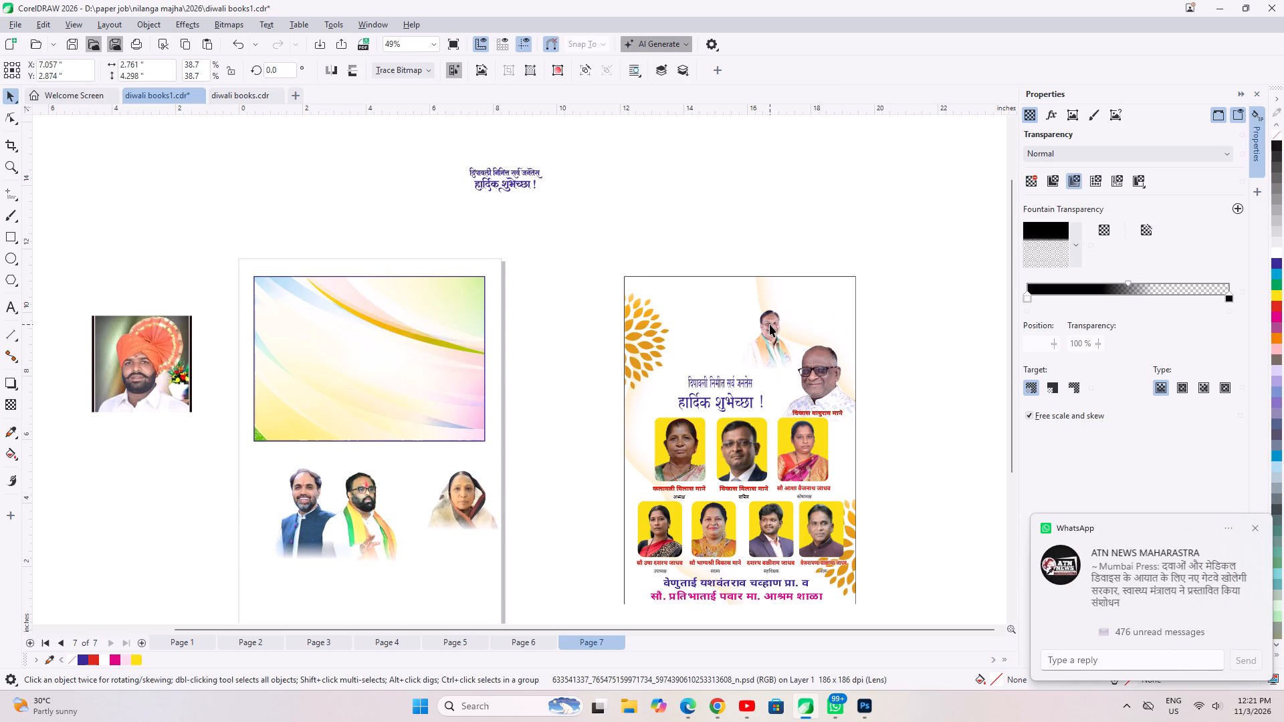
pyautogui.moveTo(773, 317); pyautogui.dragTo(423, 509)
# Enlarge the small portrait of the man with the orange and green scarf proportionally to about 2.33 by 3.49 inches.
pyautogui.scroll(-2, 813, 325)
pyautogui.scroll(3, 582, 507)
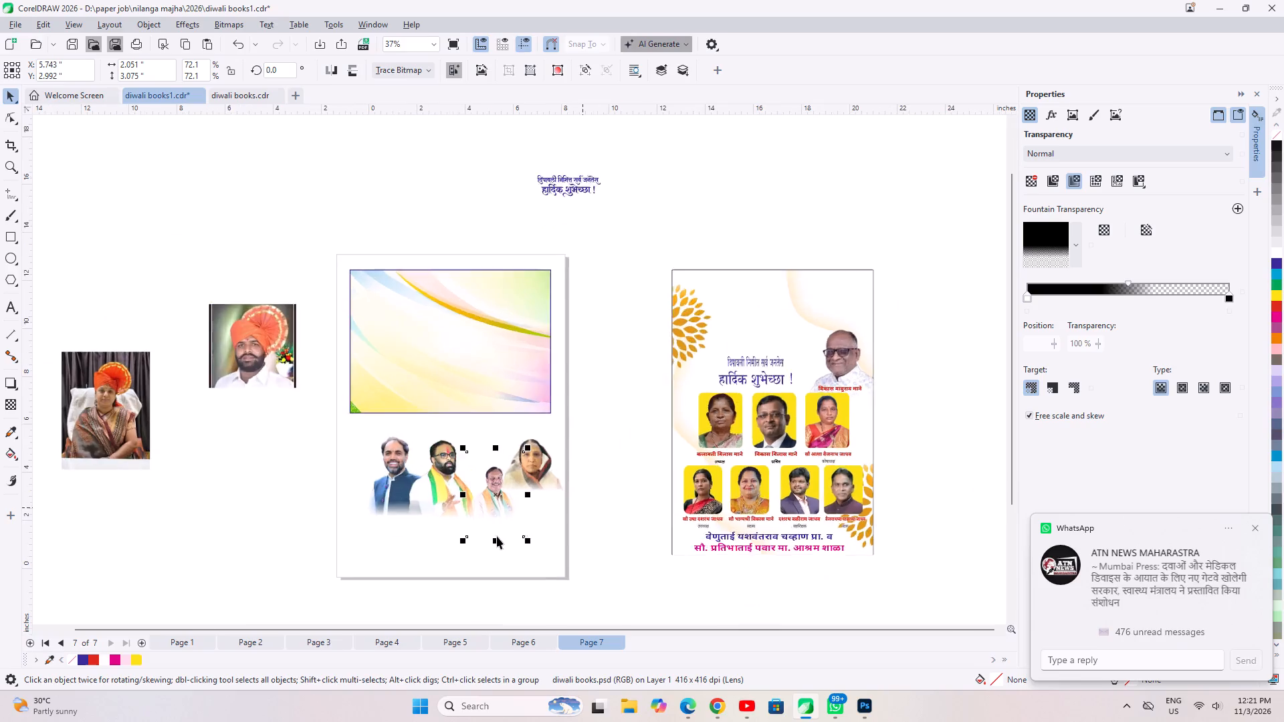
pyautogui.scroll(10, 497, 536)
pyautogui.keyDown('shift'); pyautogui.moveTo(550, 558); pyautogui.dragTo(568, 608); pyautogui.keyUp('shift')
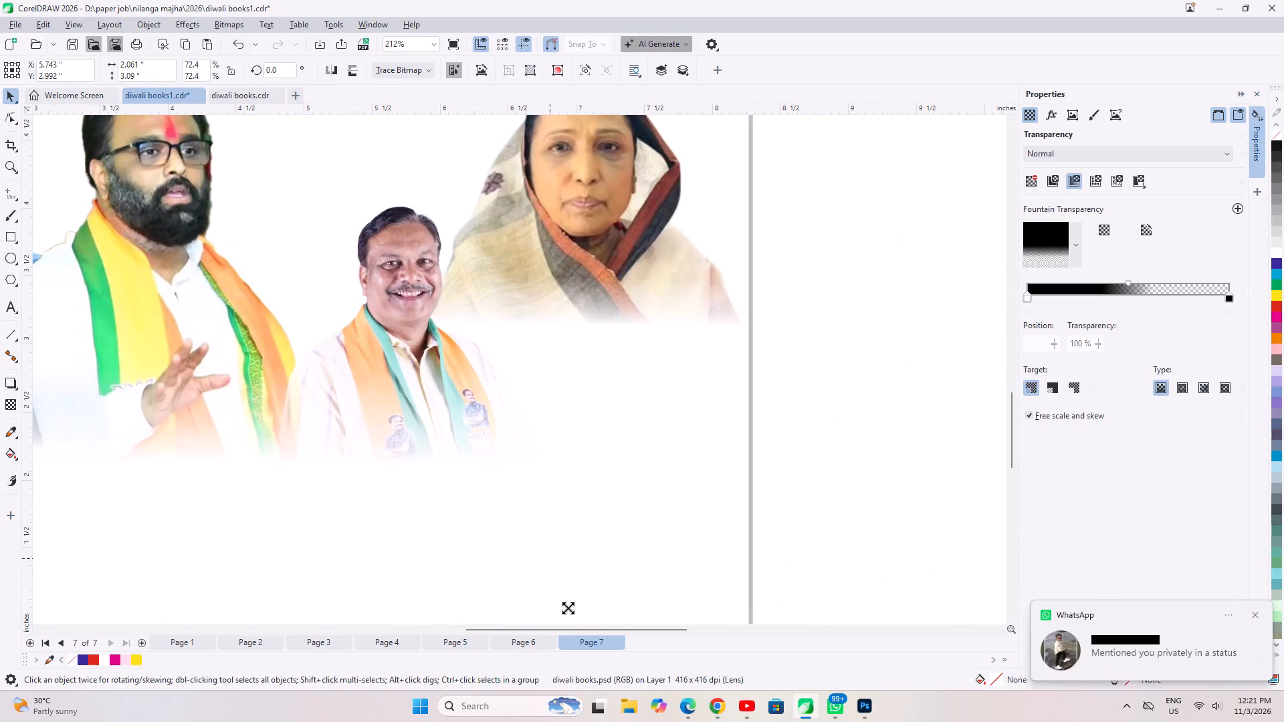
pyautogui.keyDown('shift'); pyautogui.moveTo(568, 608); pyautogui.dragTo(568, 609); pyautogui.keyUp('shift')
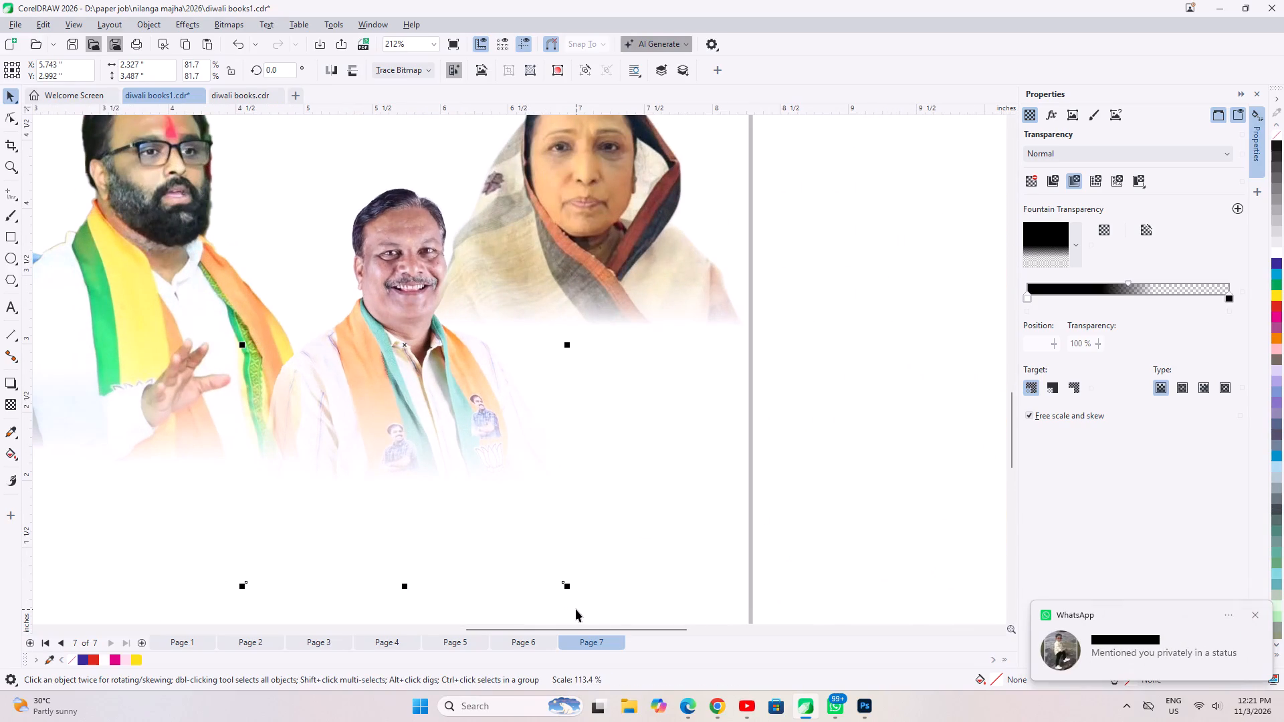
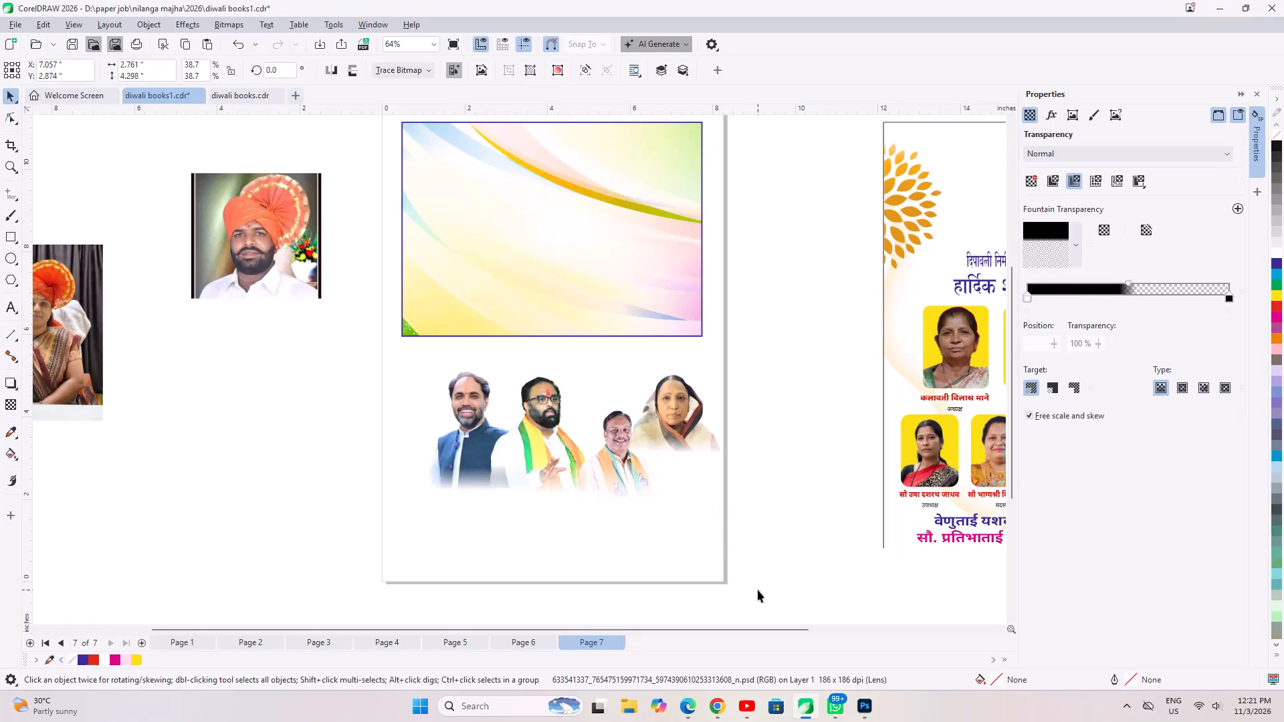
# Move the four leader portraits from below onto the colourful background of the advertisement and bring them to the front.
pyautogui.moveTo(787, 592); pyautogui.dragTo(286, 304)
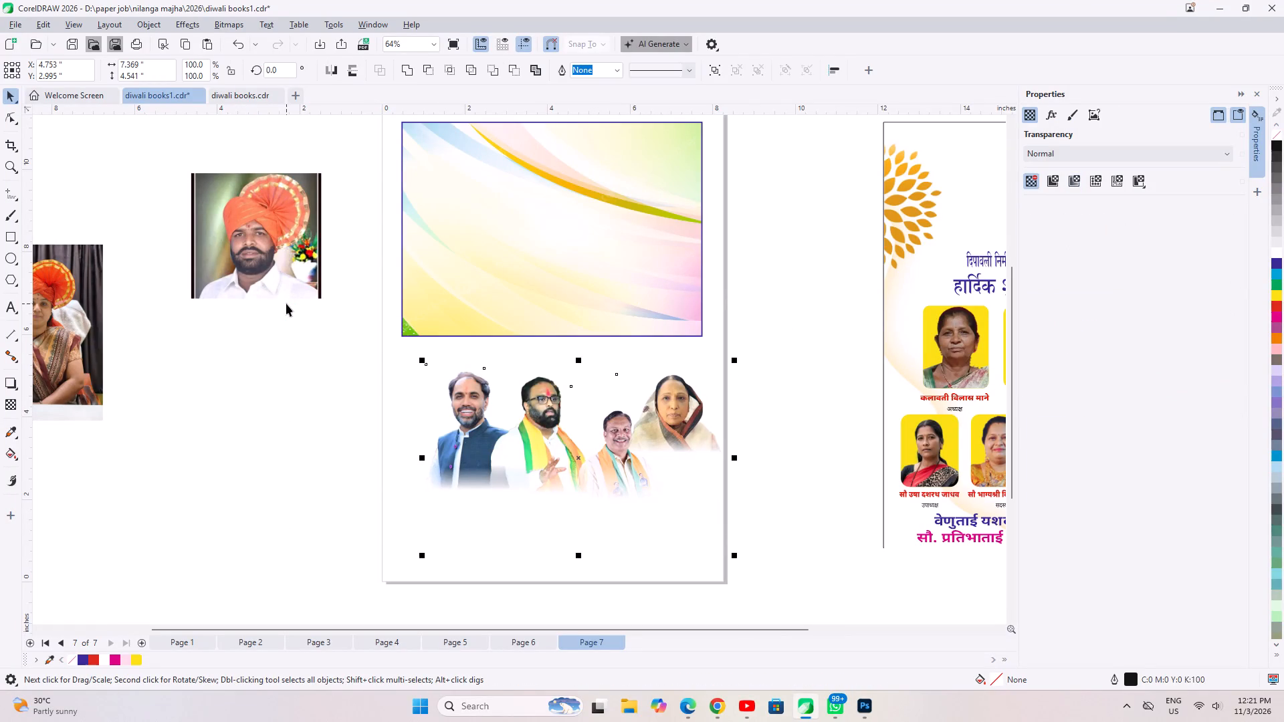
pyautogui.moveTo(508, 454); pyautogui.dragTo(497, 199)
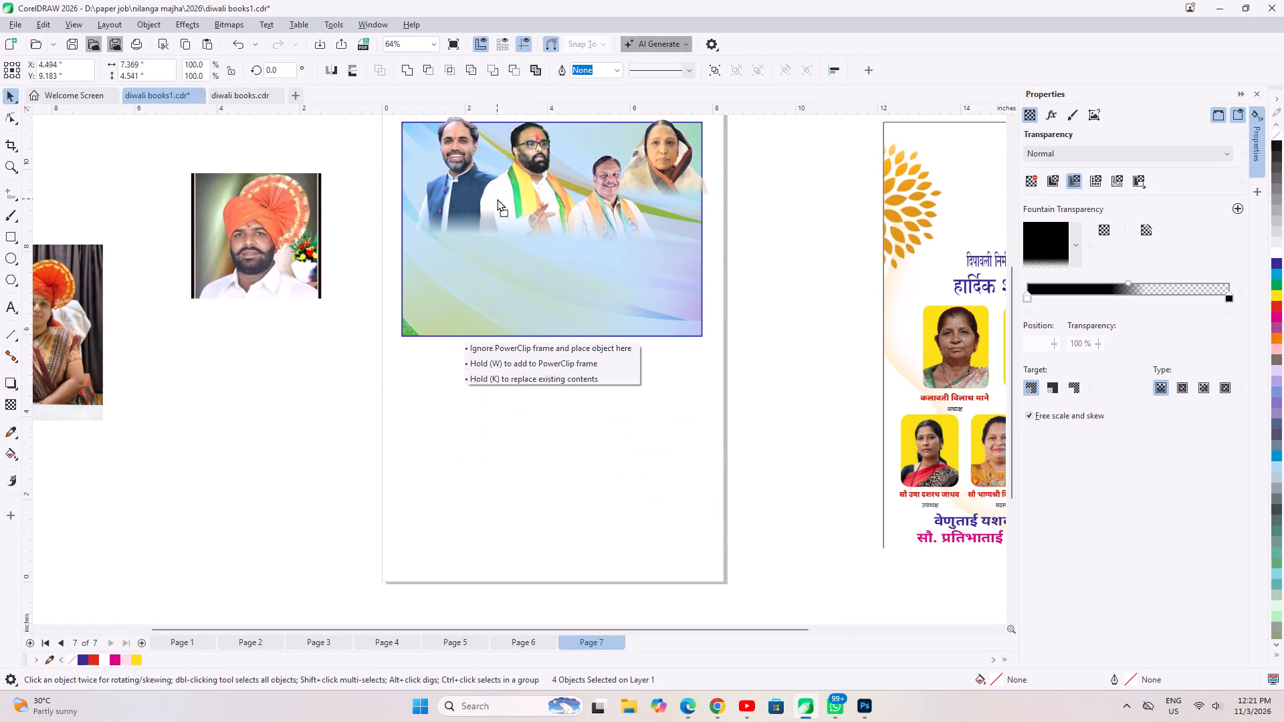
pyautogui.moveTo(497, 199); pyautogui.dragTo(477, 207)
pyautogui.hotkey('shift', 'pageup')
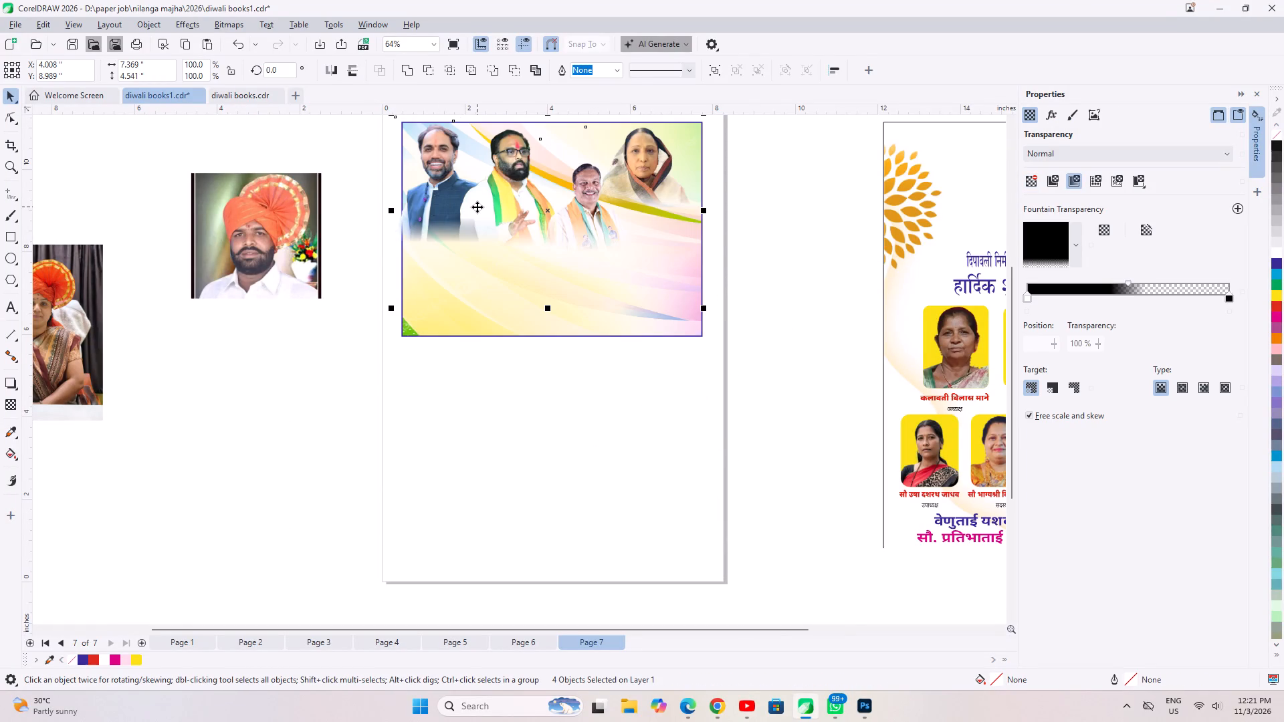
# Scale down the portrait of the woman with the covered head and place it in the advertisement's upper-right corner.
pyautogui.scroll(3, 477, 207)
pyautogui.scroll(-5, 559, 370)
pyautogui.scroll(5, 555, 237)
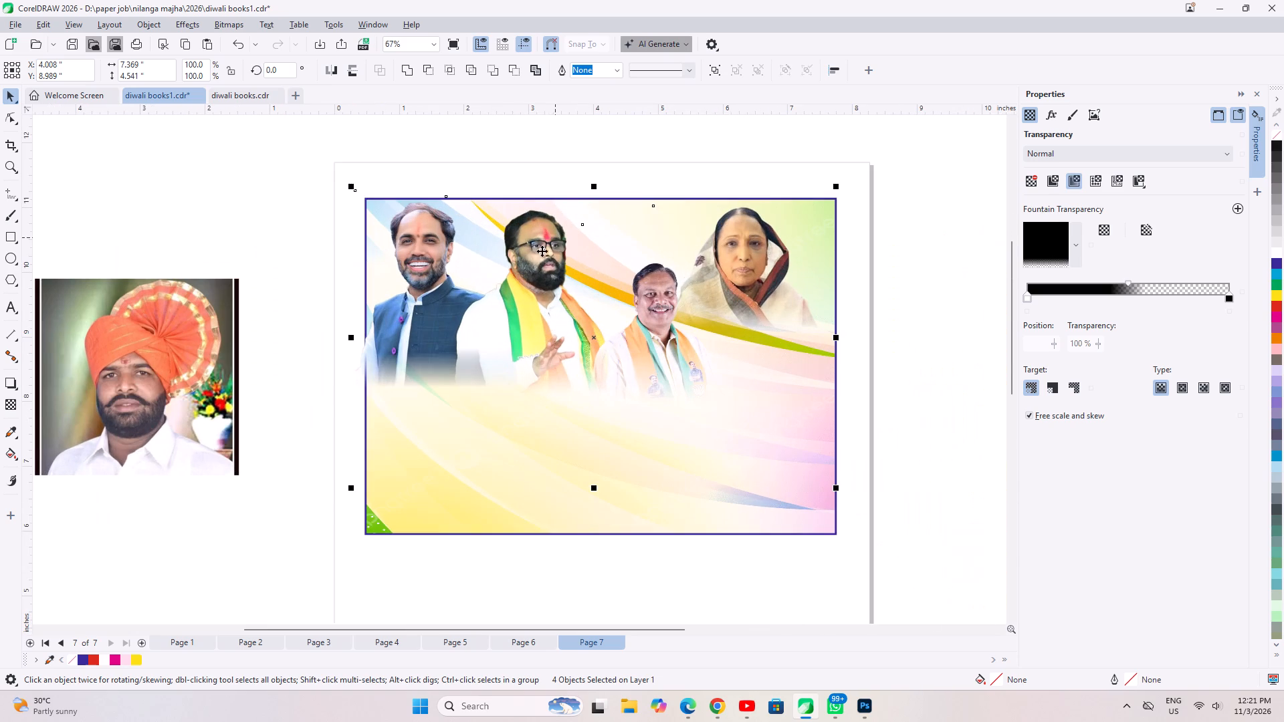
pyautogui.click(548, 247)
pyautogui.click(885, 325)
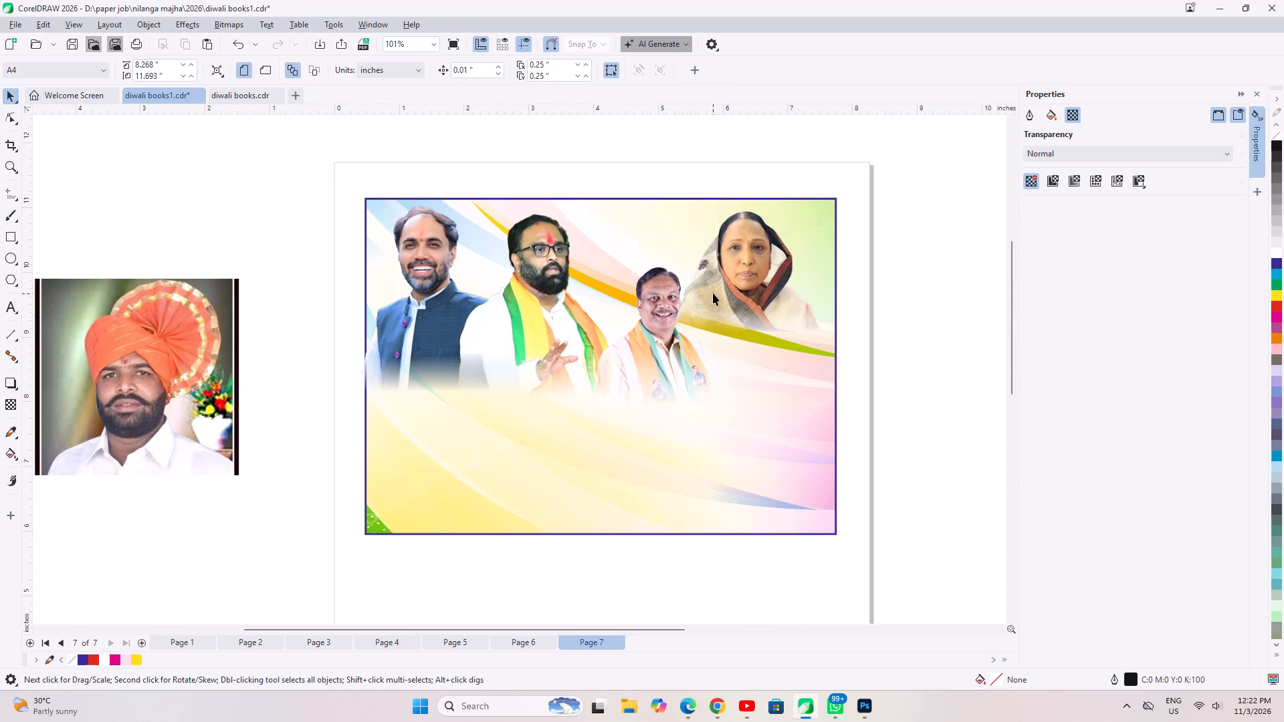
pyautogui.click(754, 273)
pyautogui.moveTo(733, 254); pyautogui.dragTo(768, 245)
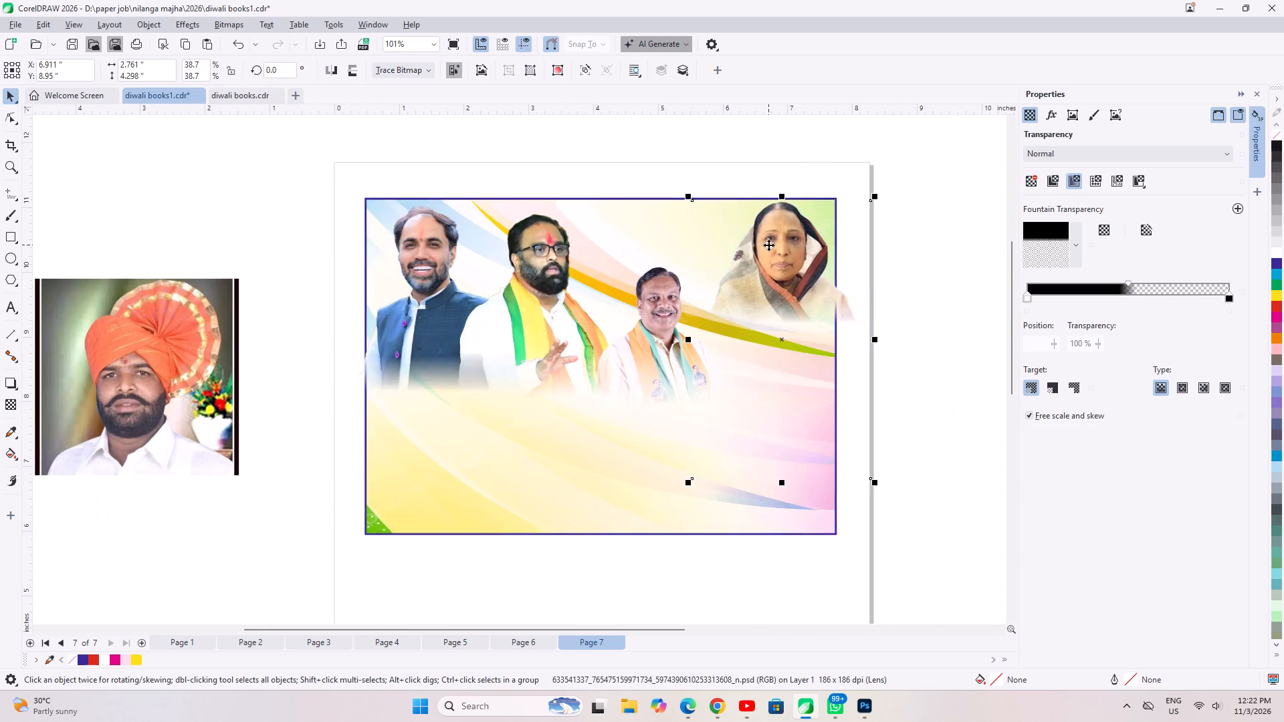
pyautogui.scroll(6, 768, 245)
pyautogui.scroll(-4, 578, 301)
pyautogui.keyDown('shift'); pyautogui.moveTo(832, 589); pyautogui.dragTo(830, 569); pyautogui.keyUp('shift')
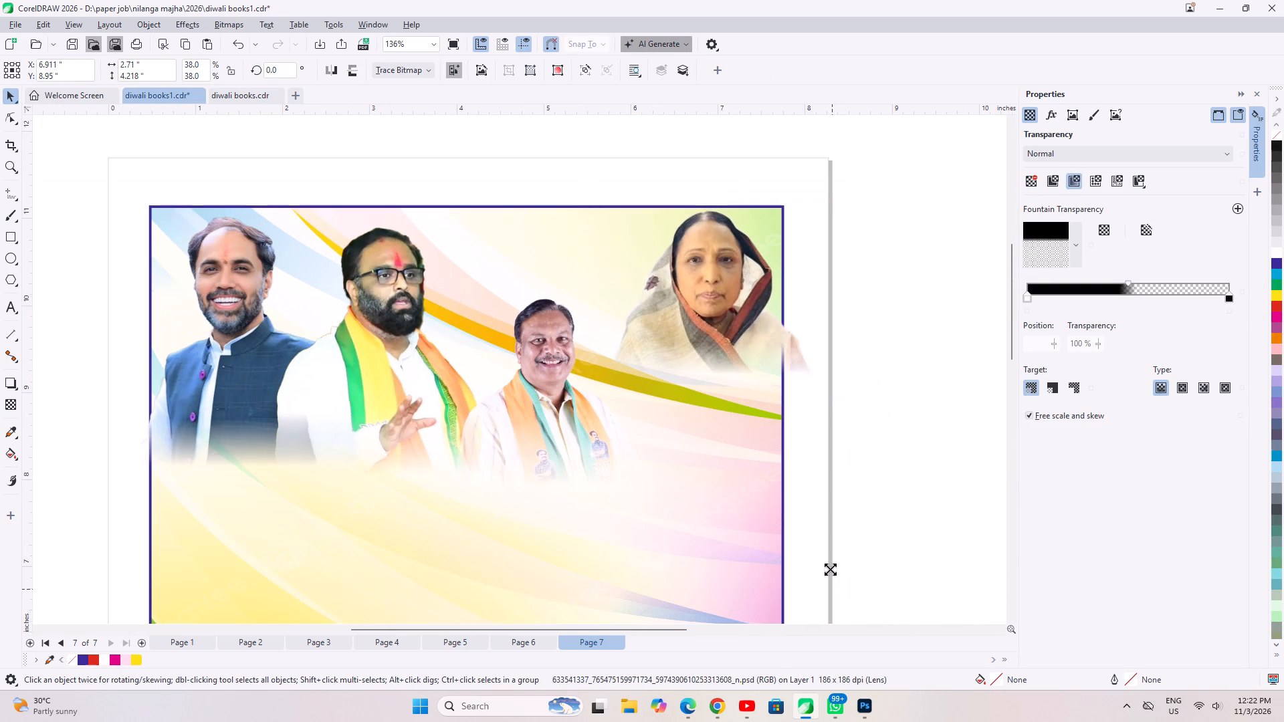
pyautogui.keyDown('shift'); pyautogui.moveTo(830, 569); pyautogui.dragTo(819, 537); pyautogui.keyUp('shift')
pyautogui.moveTo(708, 299); pyautogui.dragTo(709, 250)
pyautogui.click(839, 293)
# Scale the three men's portraits together to about 77%, about 4.49 by 3.09 inches, keeping them in the advertisement's upper-left corner.
pyautogui.click(550, 389)
pyautogui.keyDown('shift'); pyautogui.click(385, 379); pyautogui.keyUp('shift')
pyautogui.keyDown('shift'); pyautogui.click(223, 385); pyautogui.keyUp('shift')
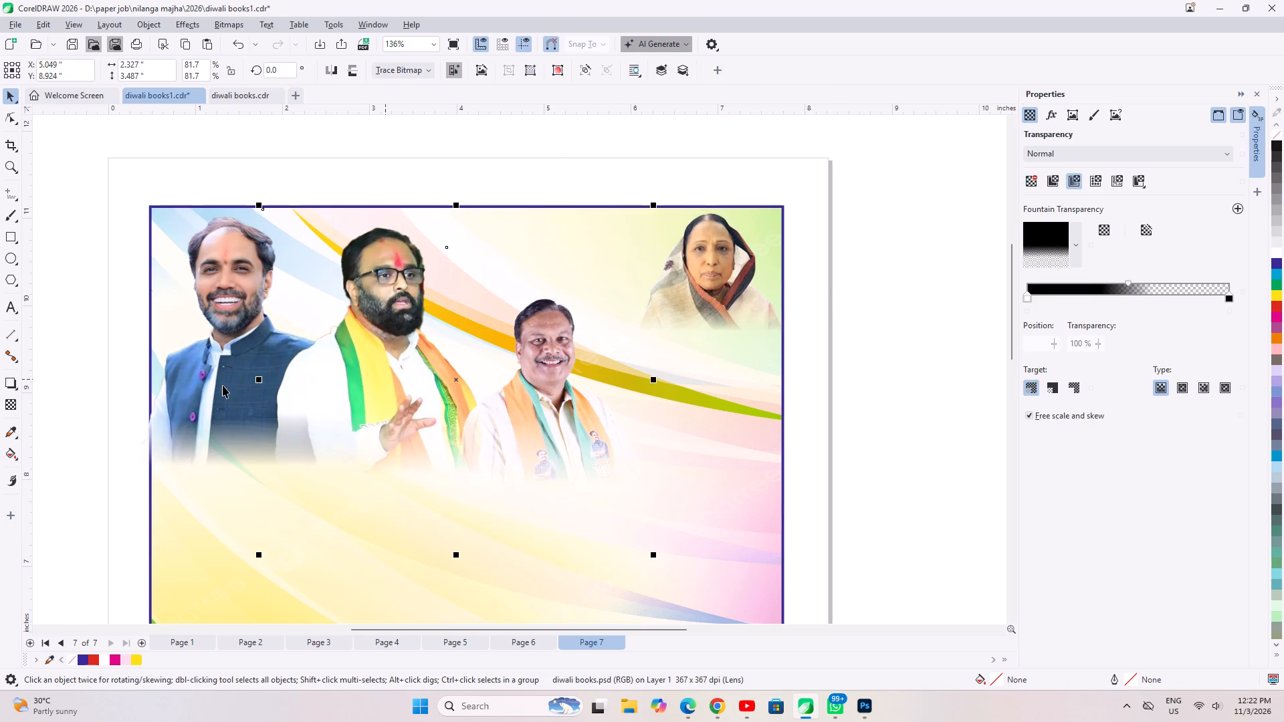
pyautogui.moveTo(656, 559); pyautogui.dragTo(607, 478)
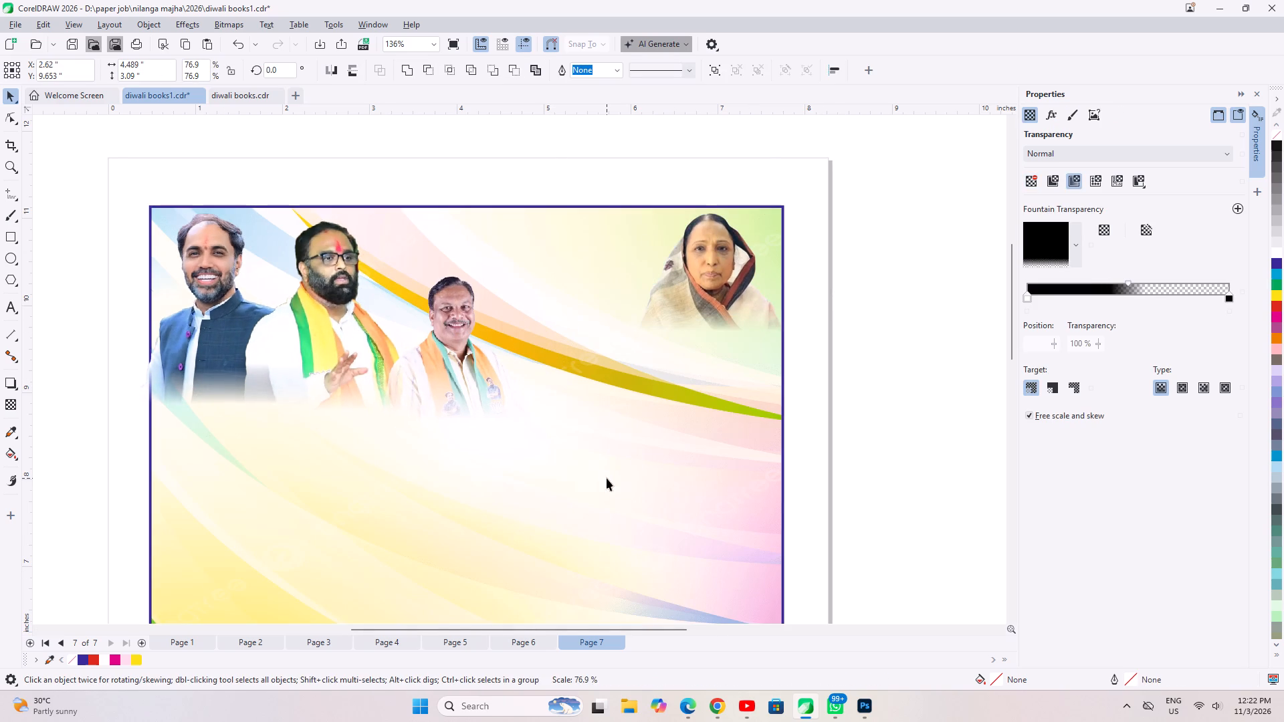
pyautogui.scroll(2, 357, 325)
pyautogui.scroll(-6, 557, 302)
pyautogui.click(805, 522)
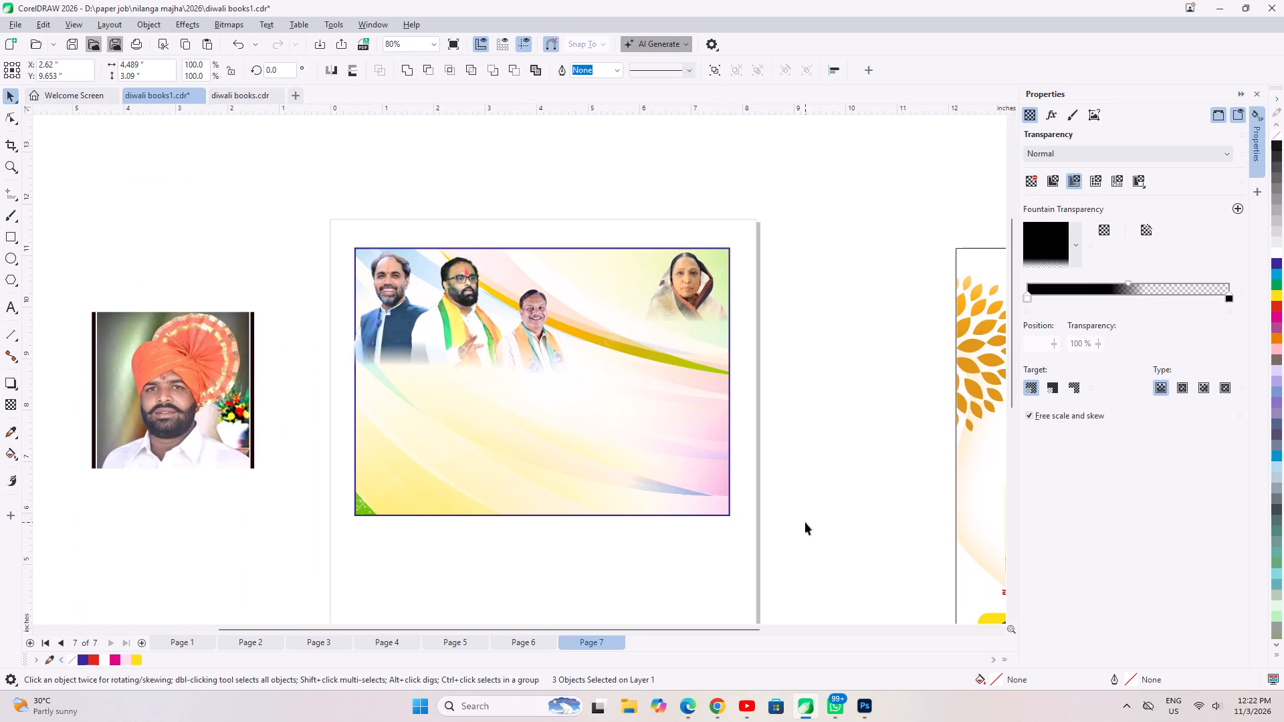
# Import the Photoshop files diwali books1 and diwali books1f and place both cutouts near the bottom of page 7.
pyautogui.scroll(-9, 608, 356)
pyautogui.click(467, 486)
pyautogui.rightClick(459, 466)
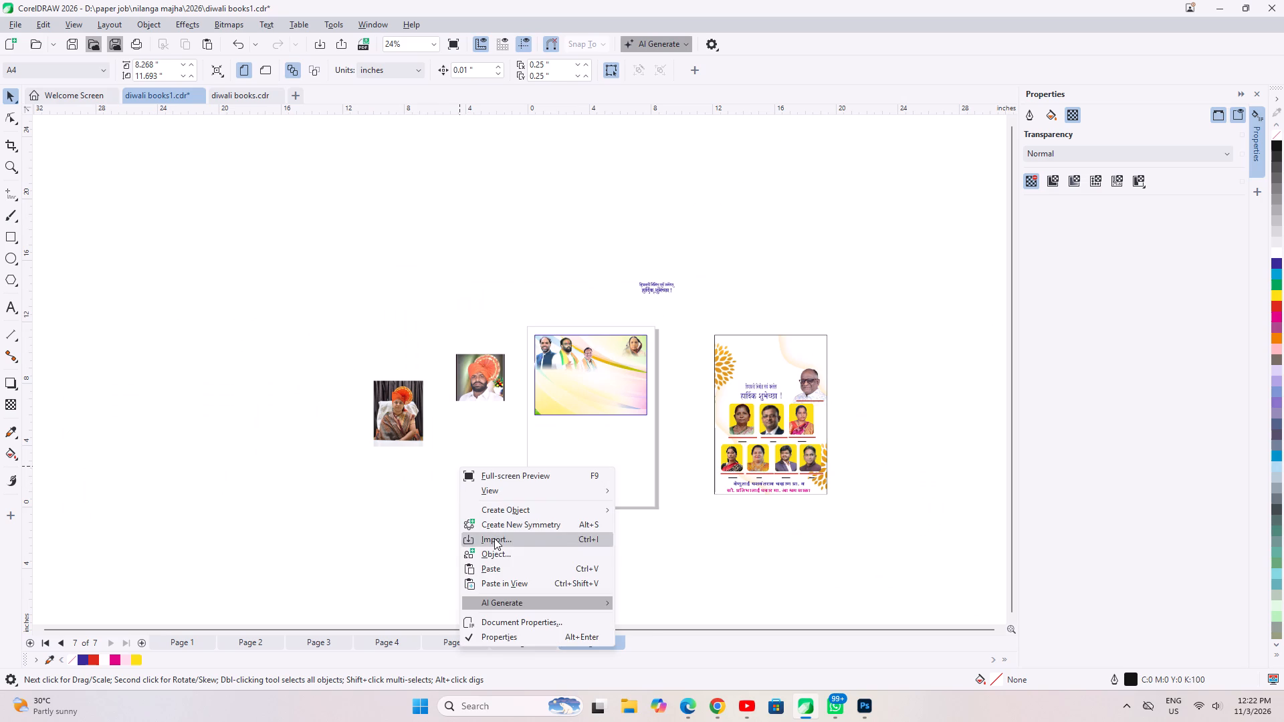
pyautogui.click(501, 541)
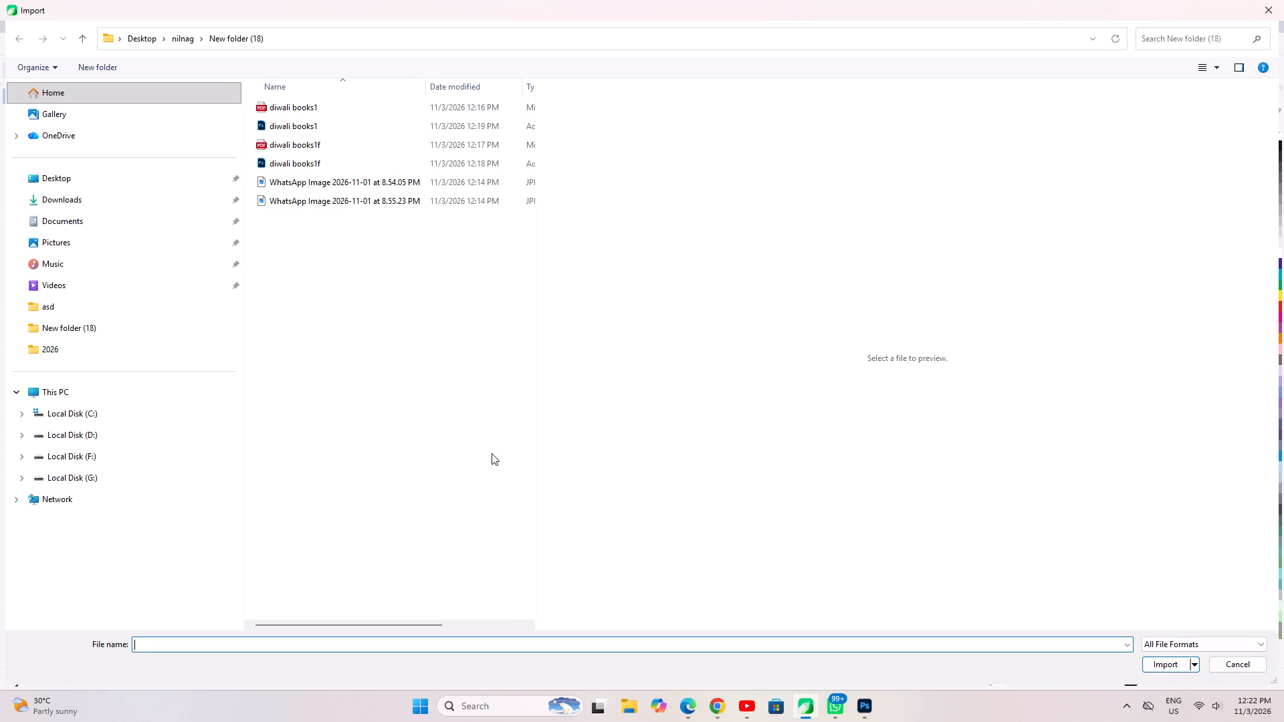
pyautogui.click(293, 124)
pyautogui.keyDown('ctrl'); pyautogui.click(292, 161); pyautogui.keyUp('ctrl')
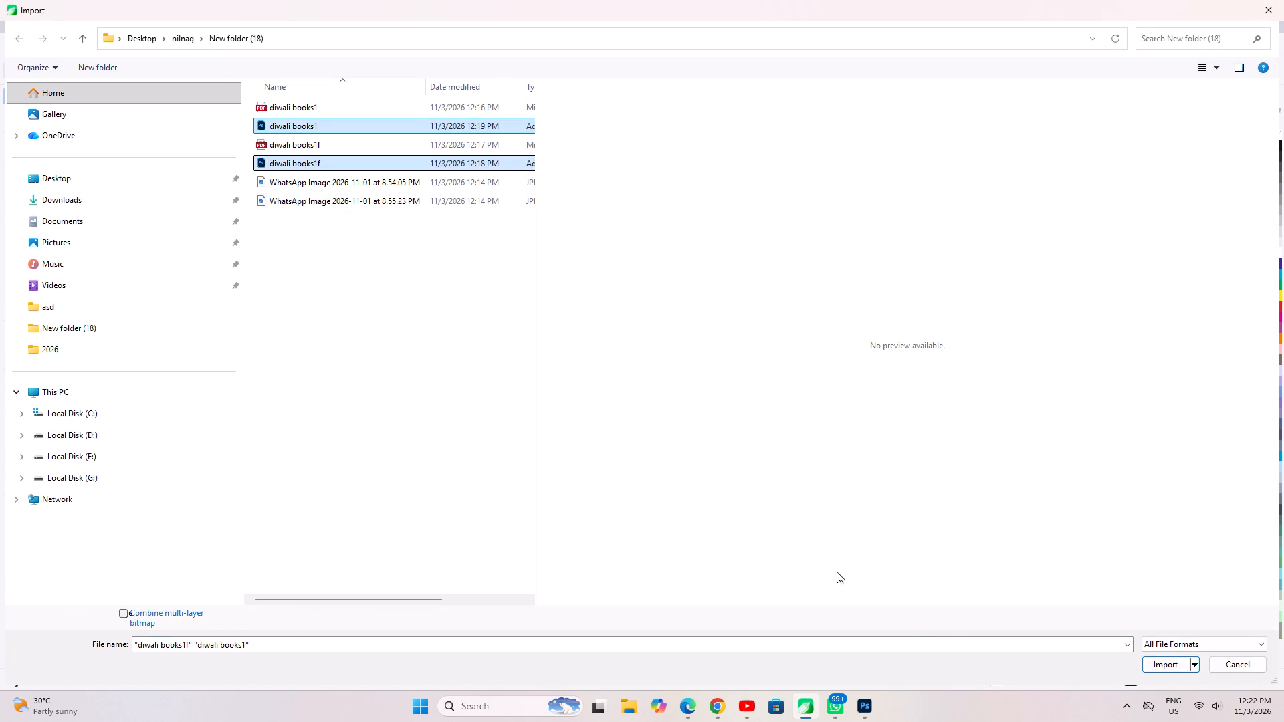
pyautogui.click(1158, 667)
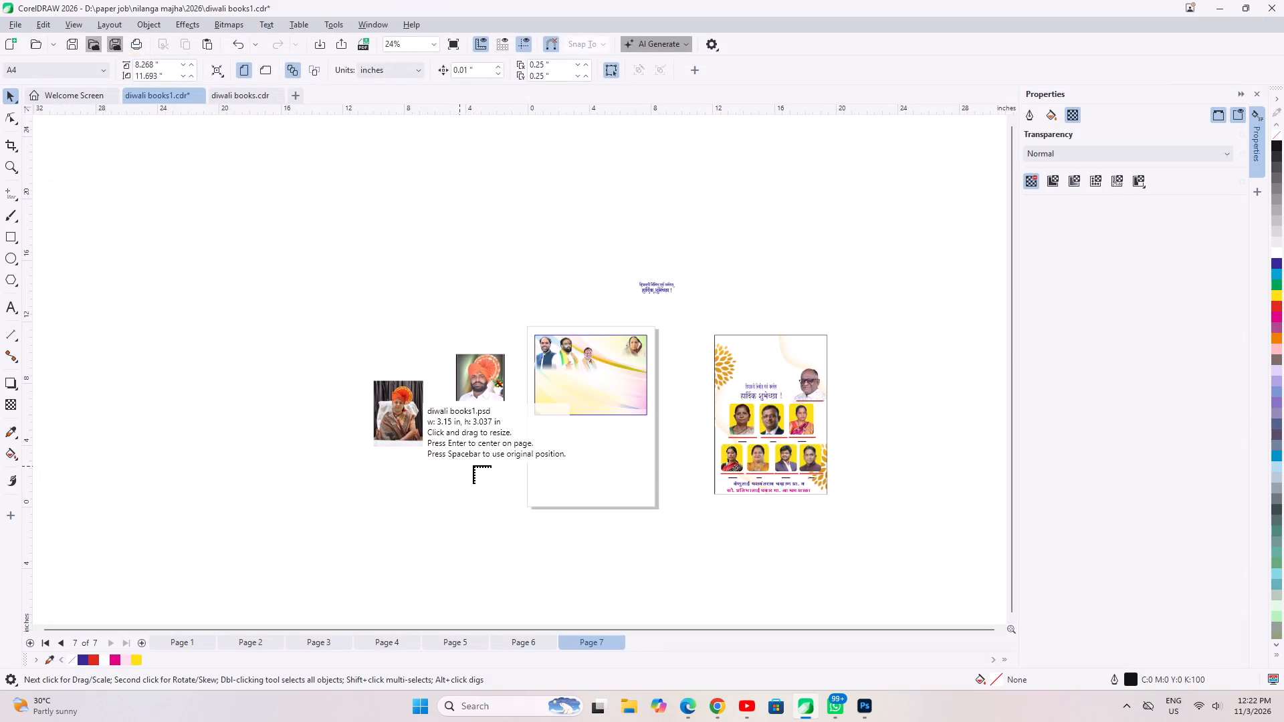
pyautogui.click(473, 461)
pyautogui.click(541, 463)
pyautogui.moveTo(463, 582); pyautogui.dragTo(463, 568)
# Move the original photo of the man in the orange turban farther left, away from page 7.
pyautogui.click(450, 362)
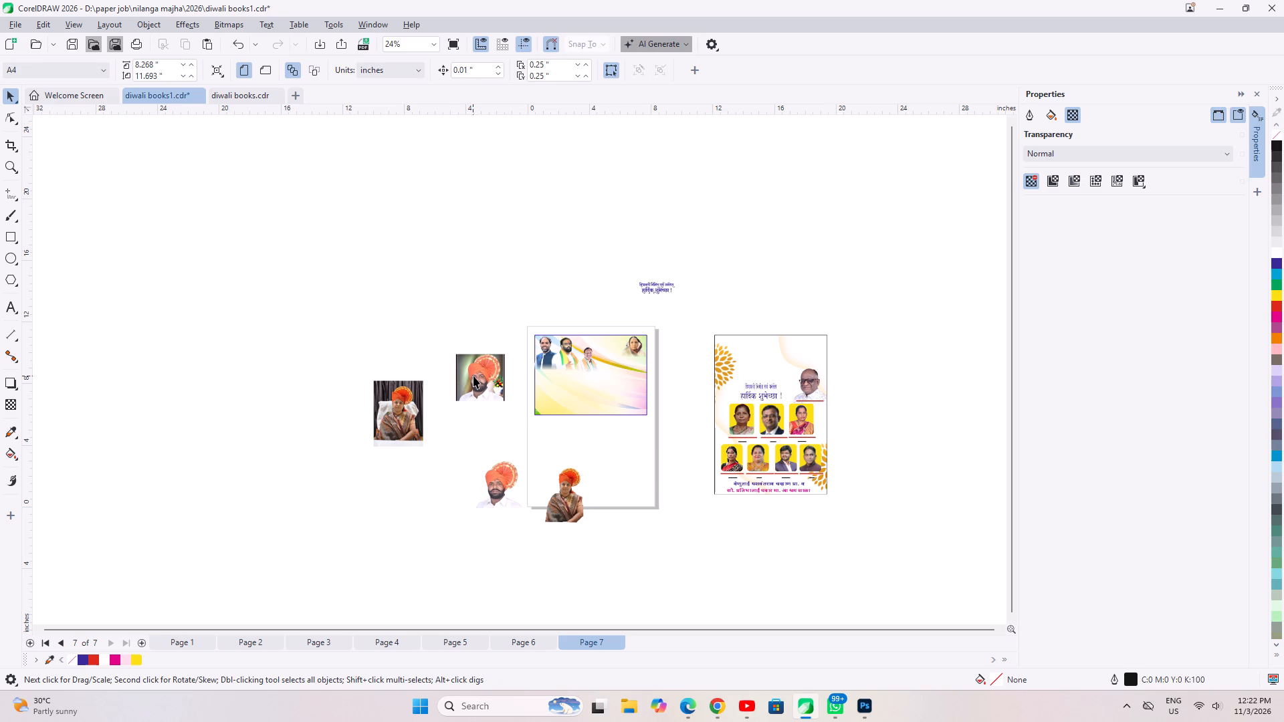
pyautogui.click(473, 376)
pyautogui.moveTo(494, 381); pyautogui.dragTo(348, 396)
pyautogui.click(739, 569)
# Place the turbaned man's cutout on the advertisement below the leaders and scale it to about 76%, about 2.4 inches wide.
pyautogui.scroll(3, 740, 474)
pyautogui.scroll(1, 577, 457)
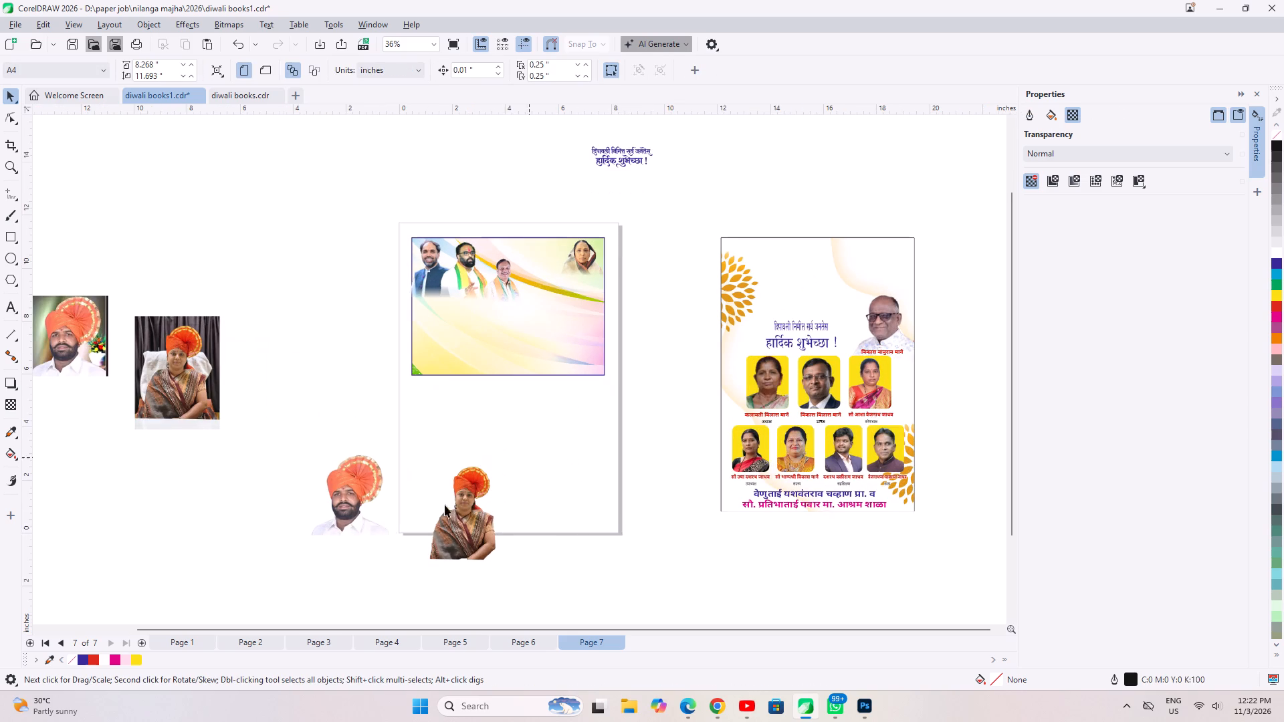
pyautogui.click(304, 542)
pyautogui.moveTo(334, 525); pyautogui.dragTo(473, 354)
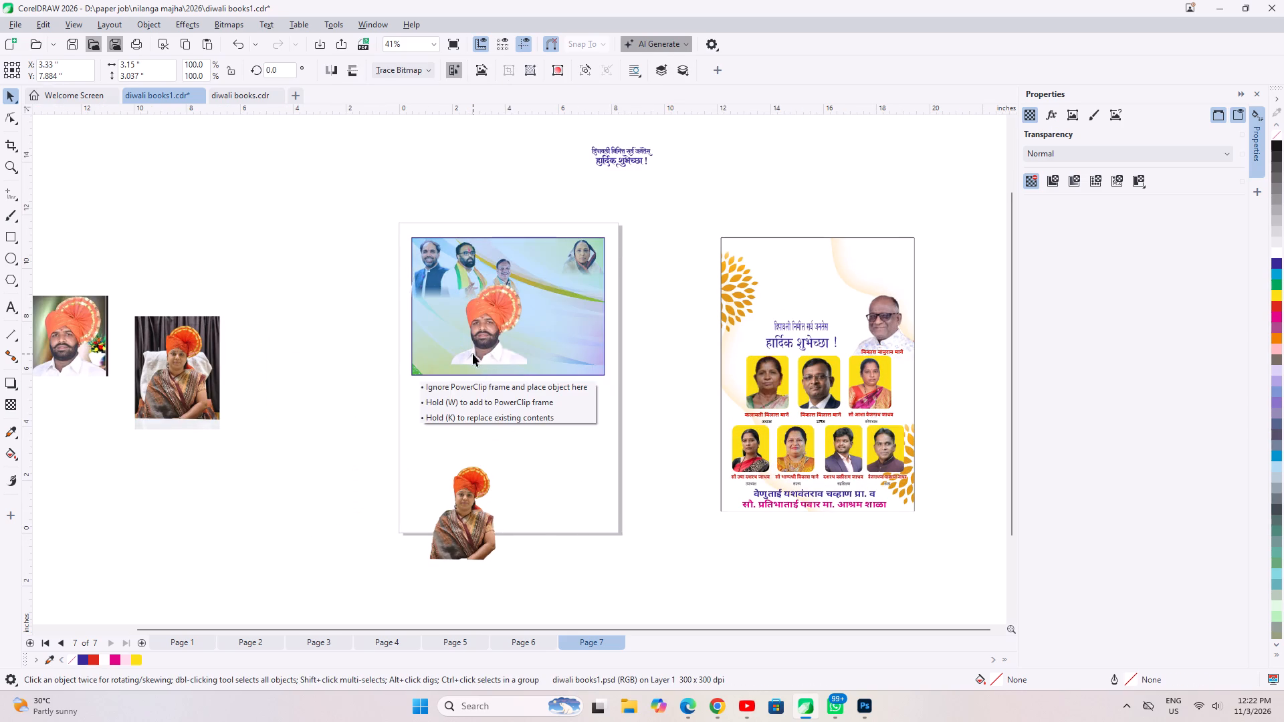
pyautogui.scroll(10, 474, 352)
pyautogui.scroll(-3, 513, 373)
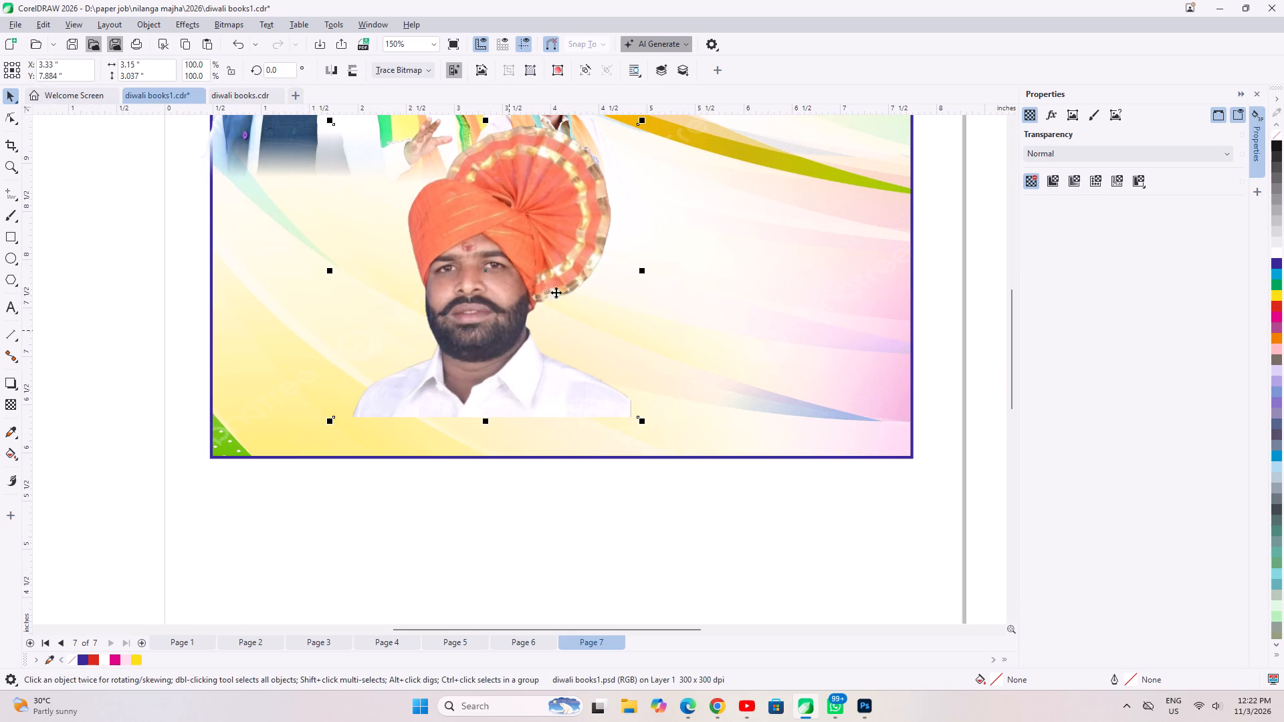
pyautogui.keyDown('shift'); pyautogui.moveTo(603, 204); pyautogui.dragTo(600, 219); pyautogui.keyUp('shift')
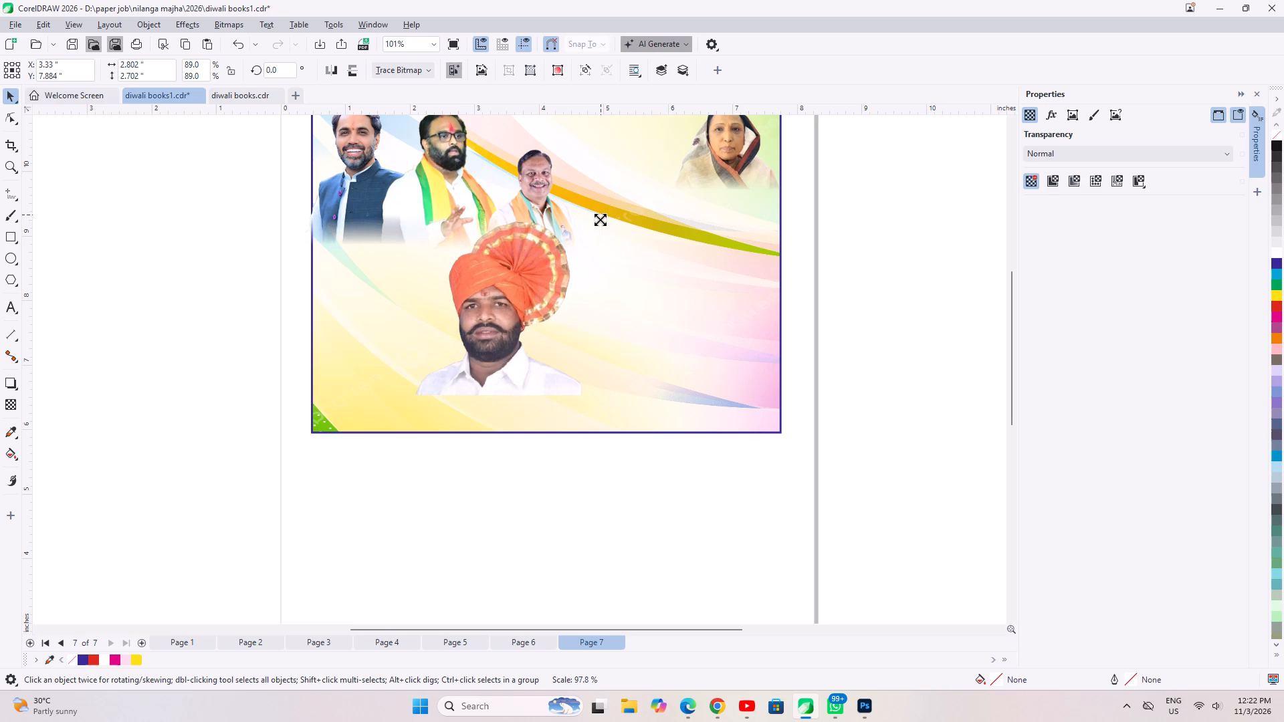
pyautogui.keyDown('shift'); pyautogui.moveTo(600, 219); pyautogui.dragTo(599, 221); pyautogui.keyUp('shift')
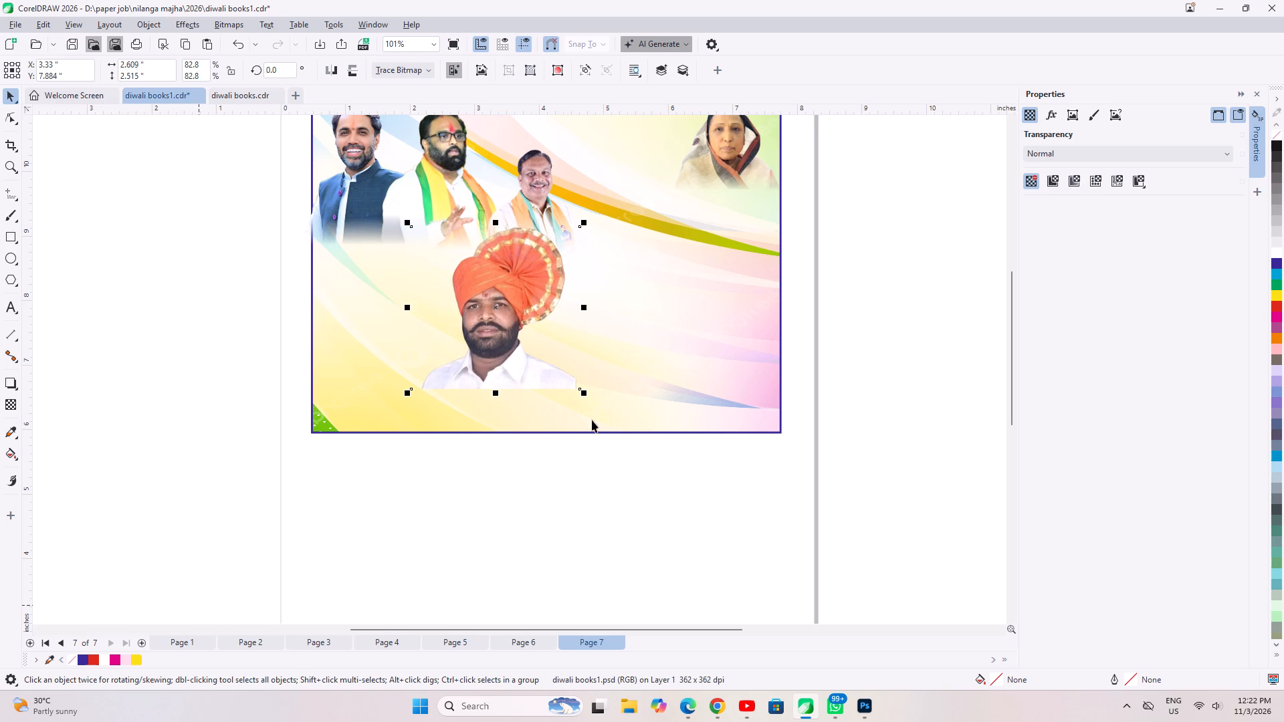
pyautogui.keyDown('shift'); pyautogui.moveTo(585, 397); pyautogui.dragTo(583, 390); pyautogui.keyUp('shift')
# Place the turbaned woman's cutout beside the man's on the advertisement and rotate it by about 6 degrees.
pyautogui.scroll(-7, 566, 374)
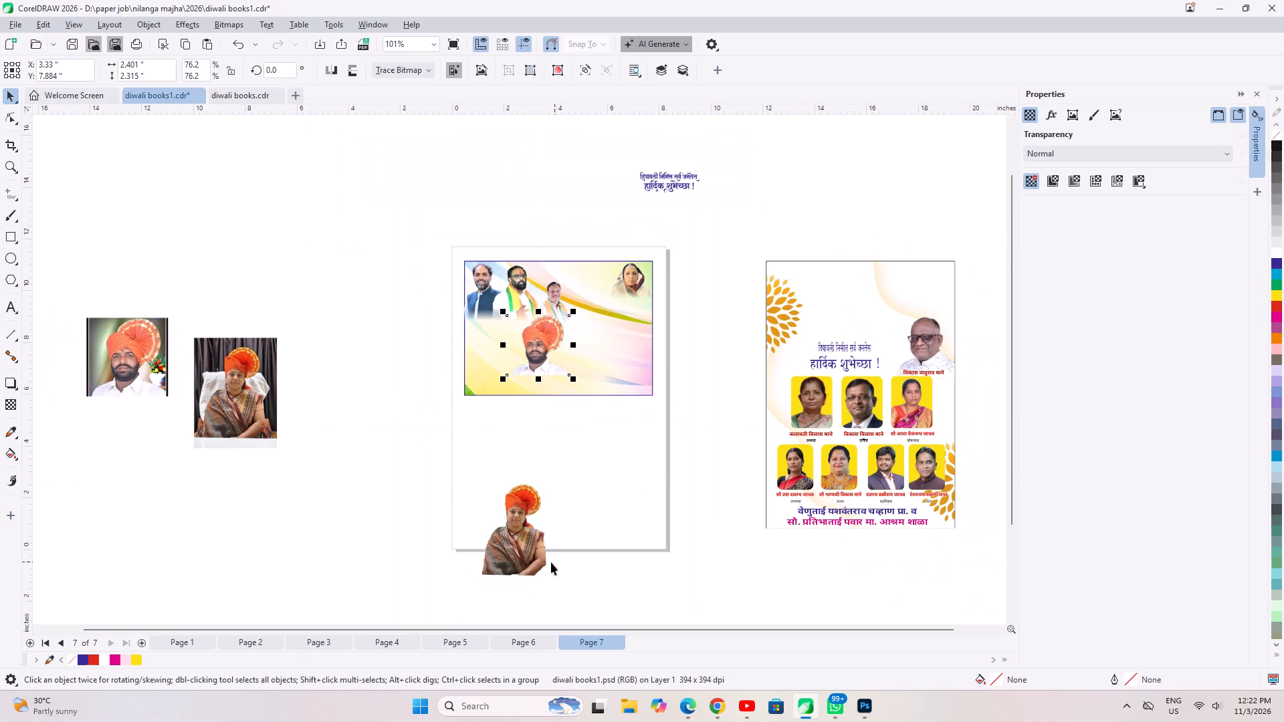
pyautogui.moveTo(517, 556); pyautogui.dragTo(585, 392)
pyautogui.scroll(3, 619, 390)
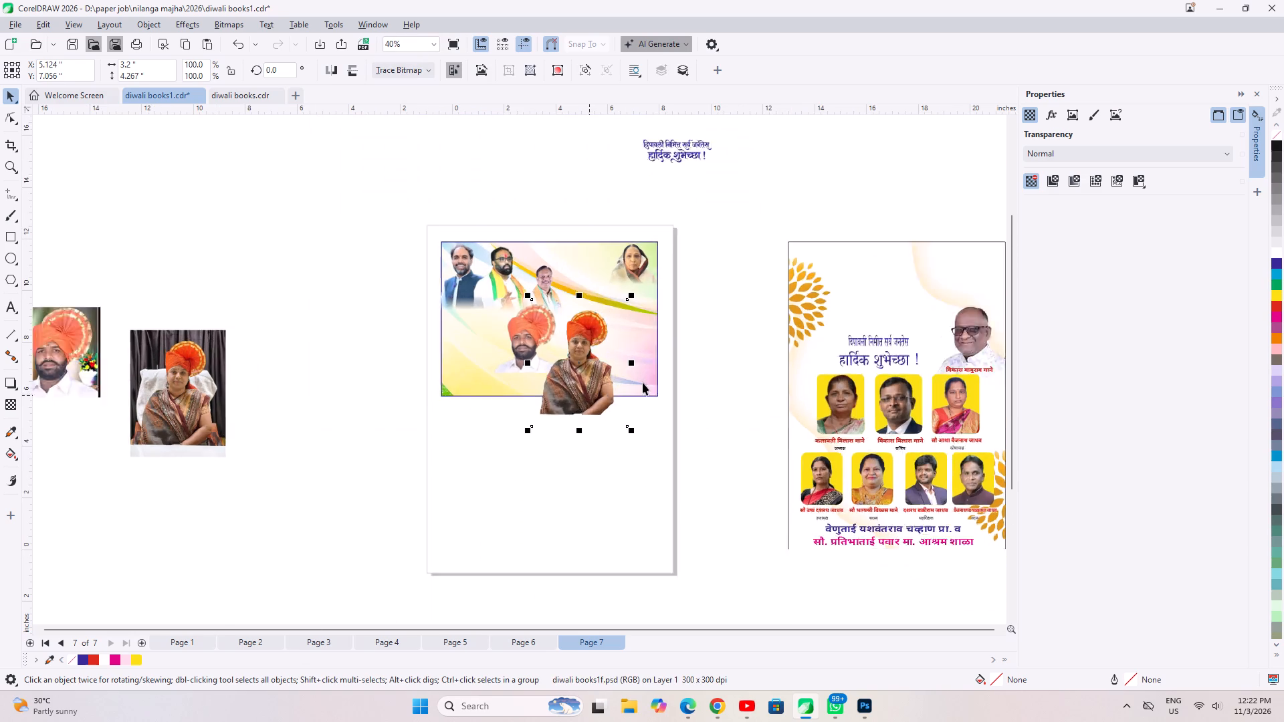
pyautogui.scroll(4, 643, 382)
pyautogui.scroll(3, 538, 416)
pyautogui.click(513, 420)
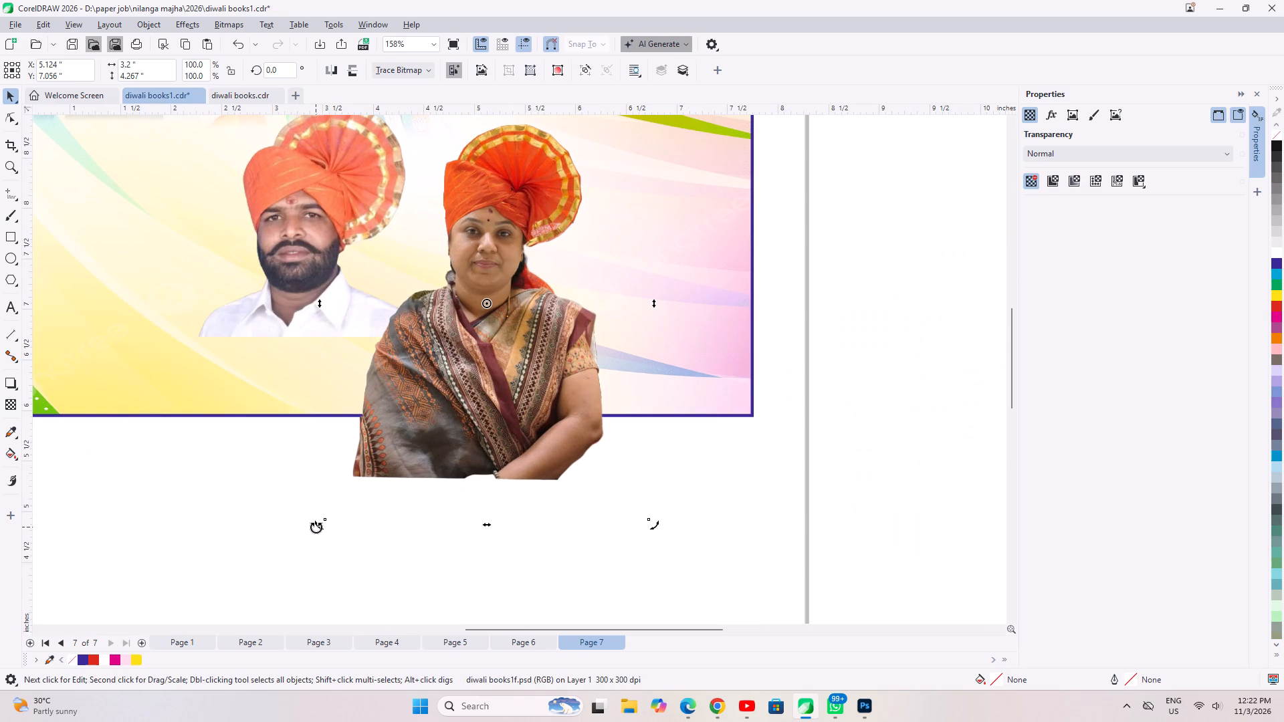
pyautogui.moveTo(316, 527); pyautogui.dragTo(335, 556)
pyautogui.scroll(-3, 823, 583)
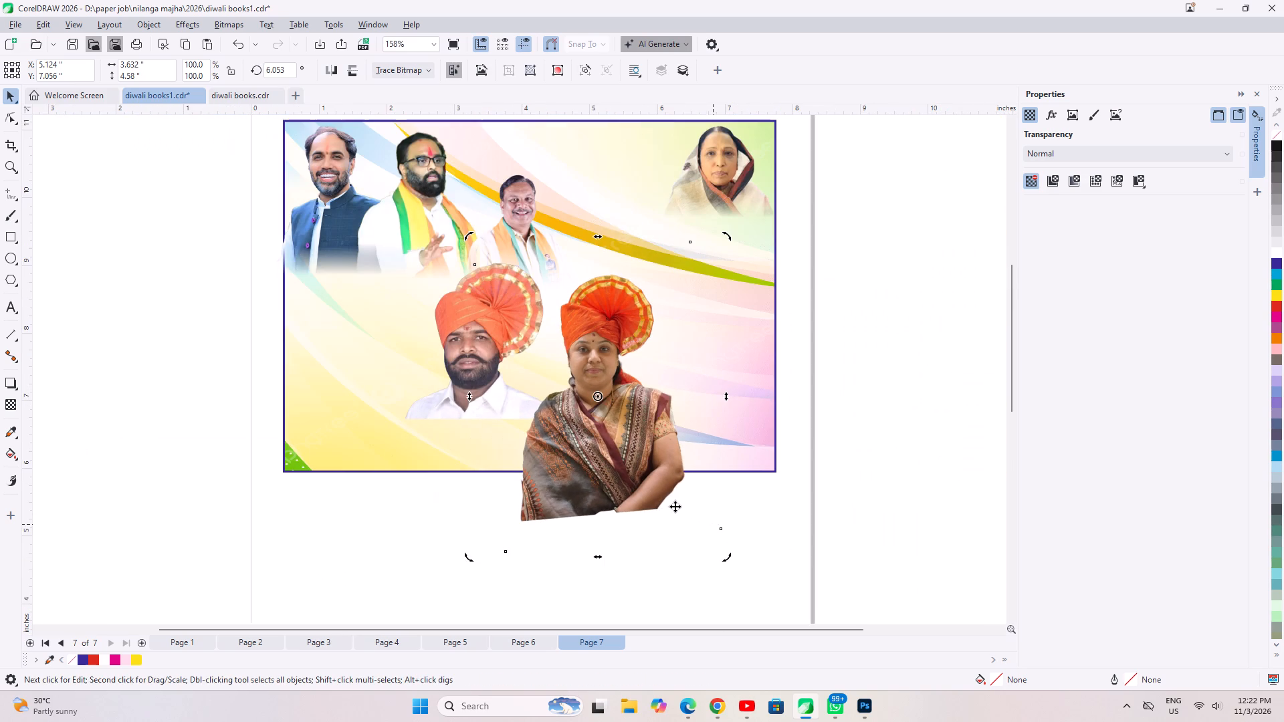
pyautogui.click(619, 489)
pyautogui.moveTo(586, 444); pyautogui.dragTo(584, 433)
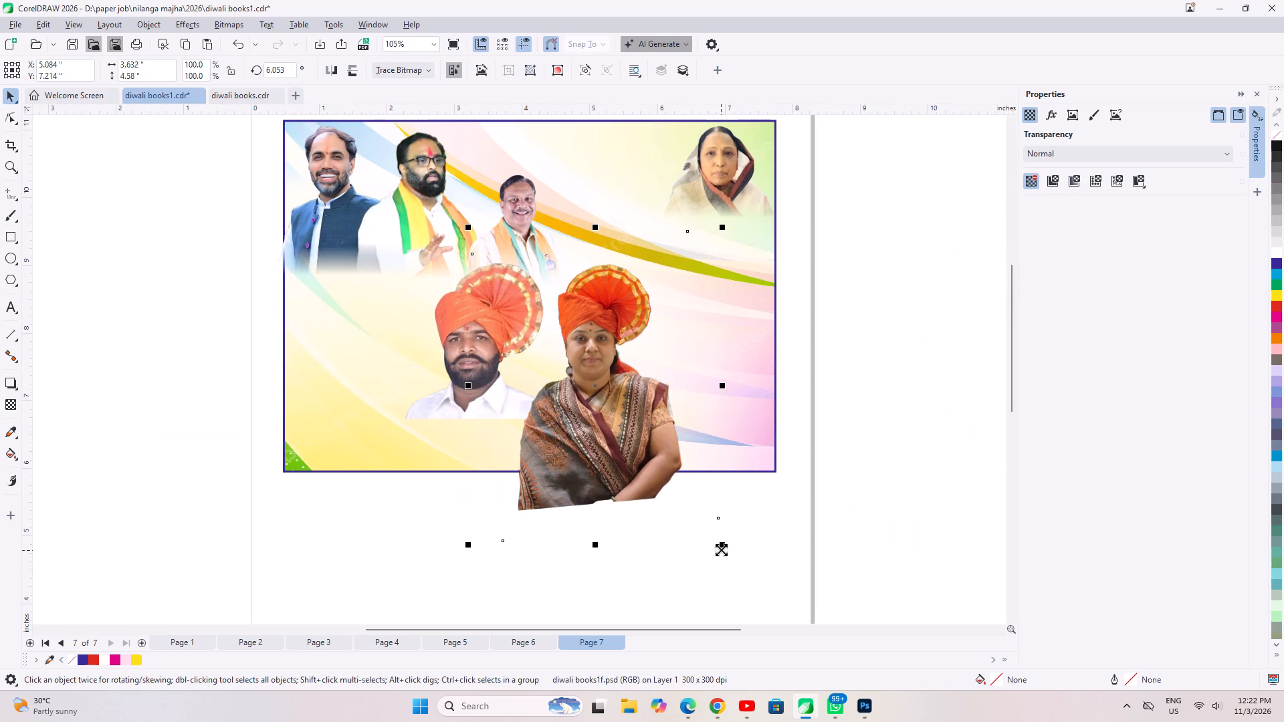
# Enlarge the turbaned woman's cutout to about 118% and position it beside the man's cutout at a matching head size.
pyautogui.keyDown('shift'); pyautogui.moveTo(721, 550); pyautogui.dragTo(766, 623); pyautogui.keyUp('shift')
pyautogui.moveTo(603, 320); pyautogui.dragTo(611, 342)
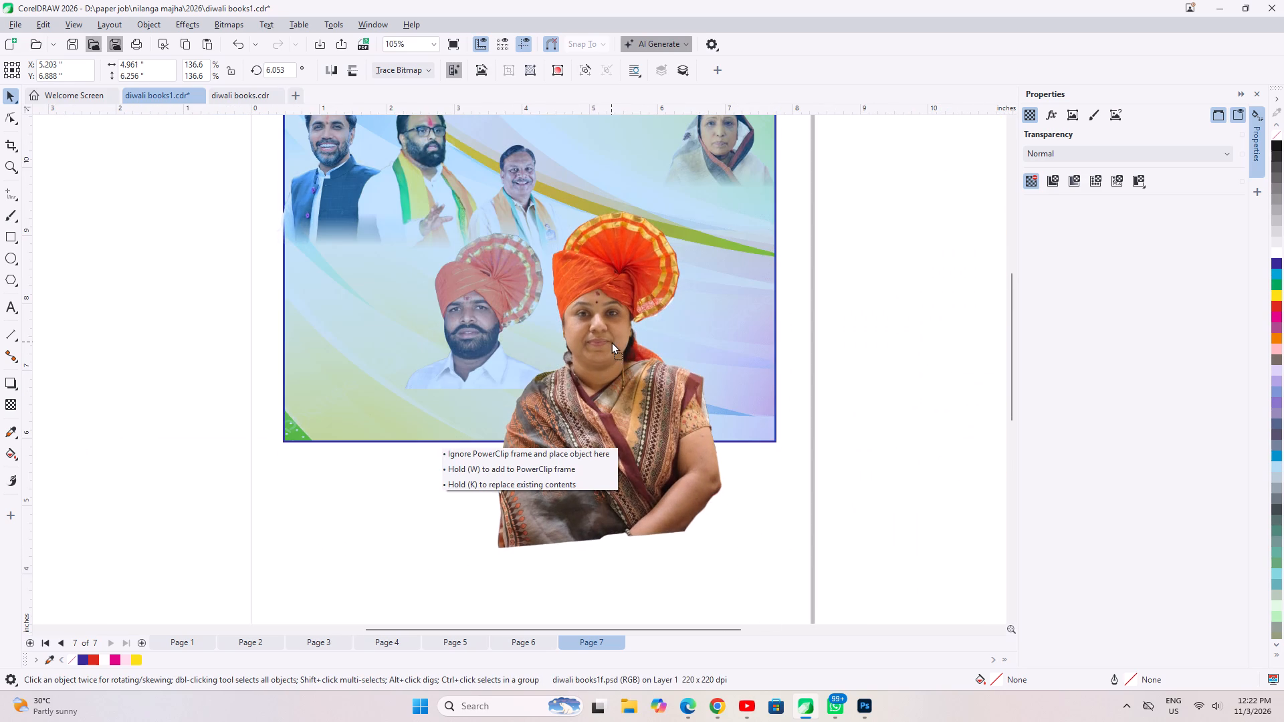
pyautogui.moveTo(611, 342); pyautogui.dragTo(611, 349)
pyautogui.keyDown('shift'); pyautogui.moveTo(776, 168); pyautogui.dragTo(774, 183); pyautogui.keyUp('shift')
pyautogui.moveTo(601, 318); pyautogui.dragTo(595, 297)
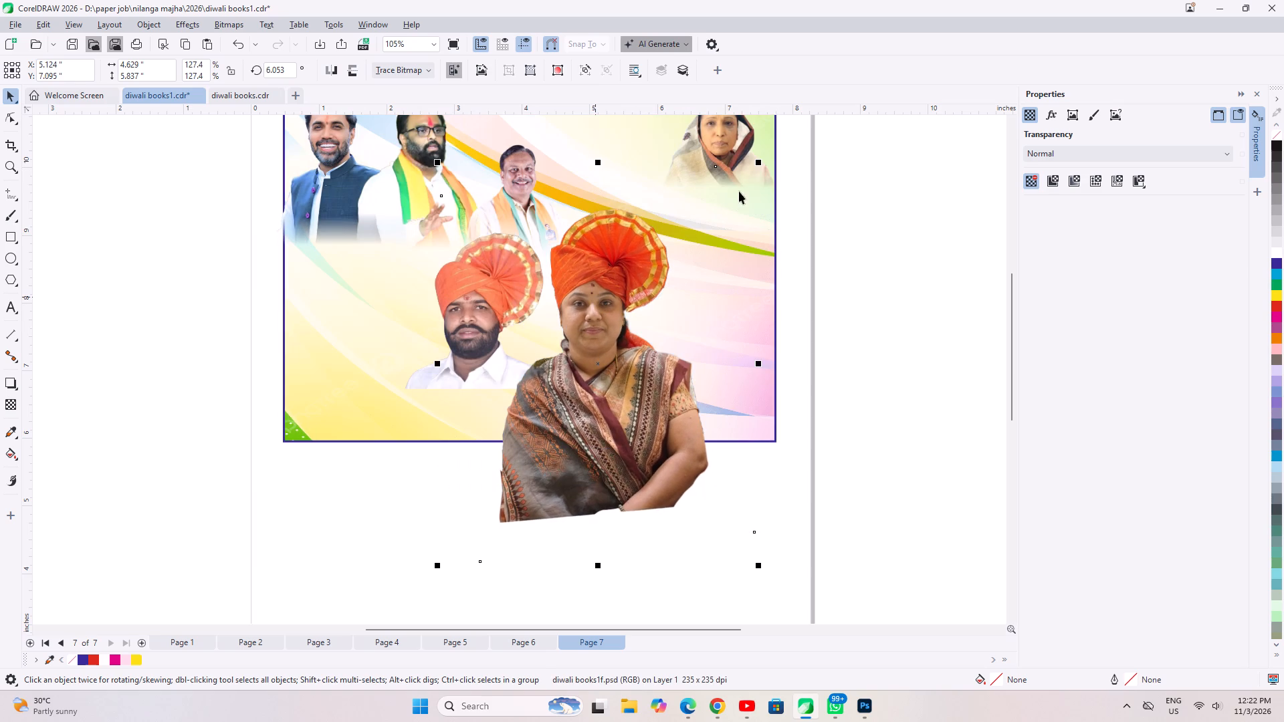
pyautogui.keyDown('shift'); pyautogui.moveTo(758, 159); pyautogui.dragTo(754, 174); pyautogui.keyUp('shift')
pyautogui.click(597, 283)
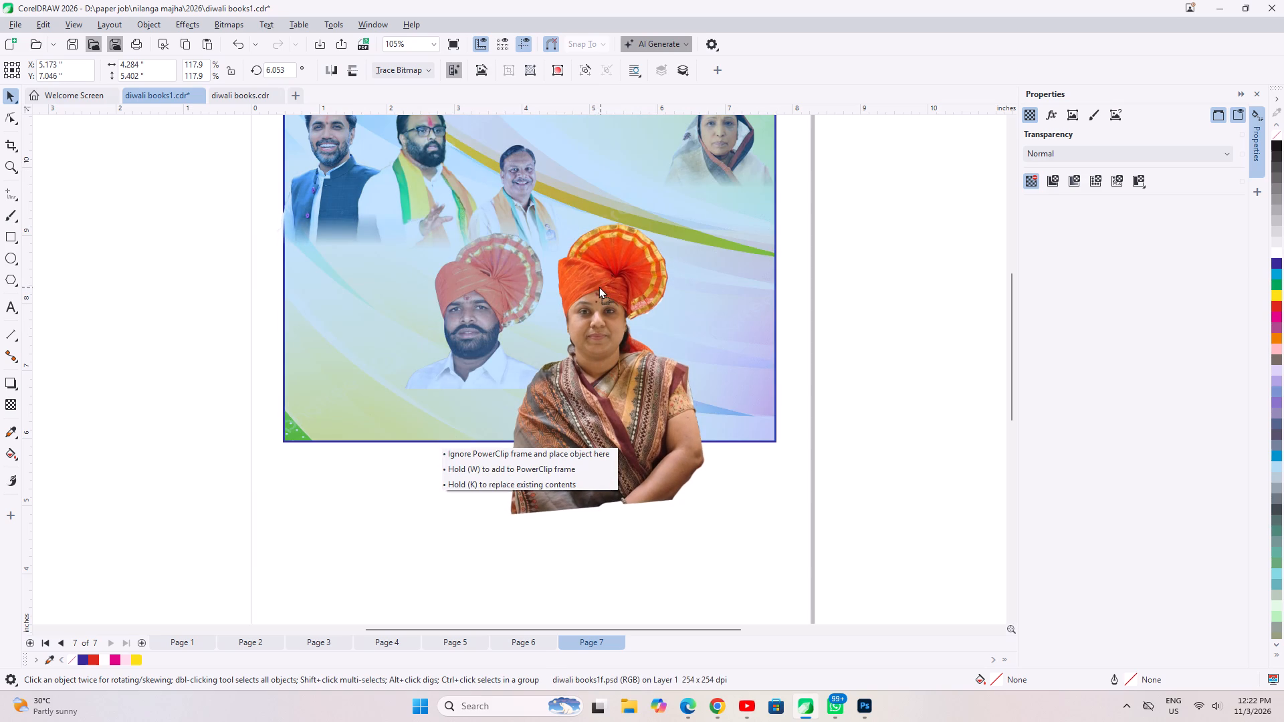
pyautogui.keyDown('shift'); pyautogui.click(429, 388); pyautogui.keyUp('shift')
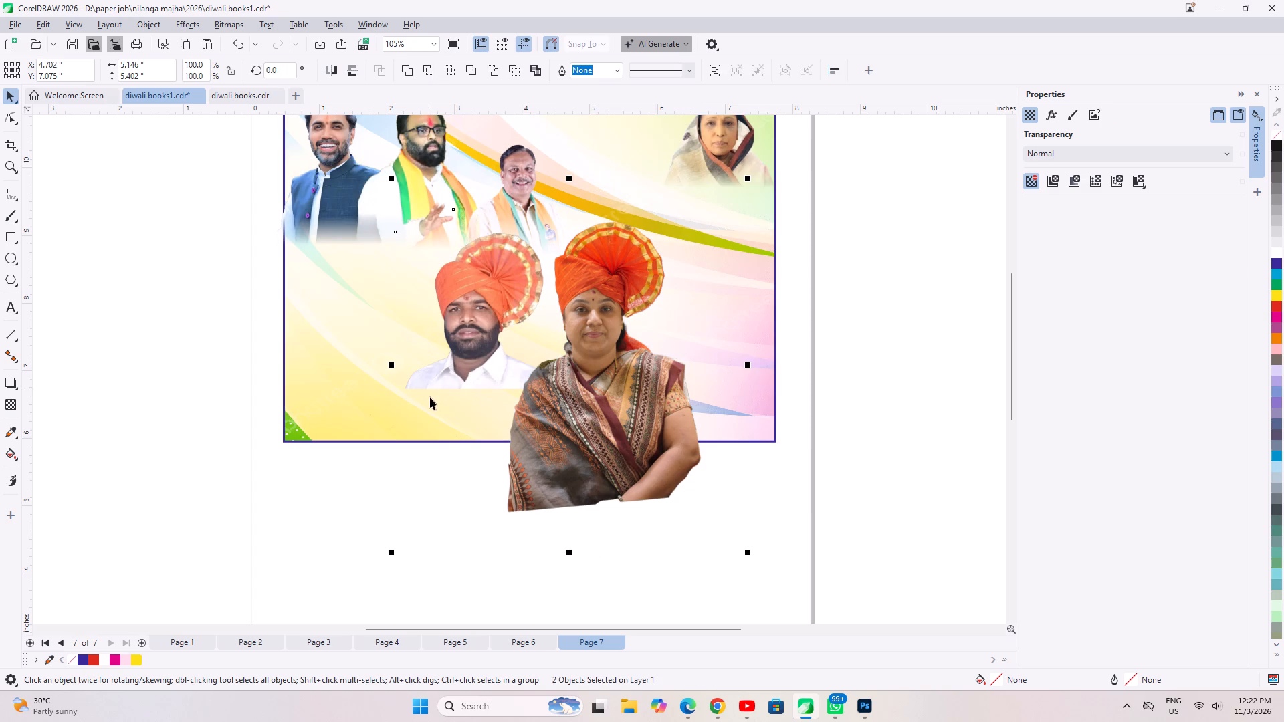
pyautogui.click(342, 564)
# Crop the turbaned woman's cutout with the Shape tool, trimming its bottom level with the man's shoulders and moving its upper-left node inward.
pyautogui.click(601, 495)
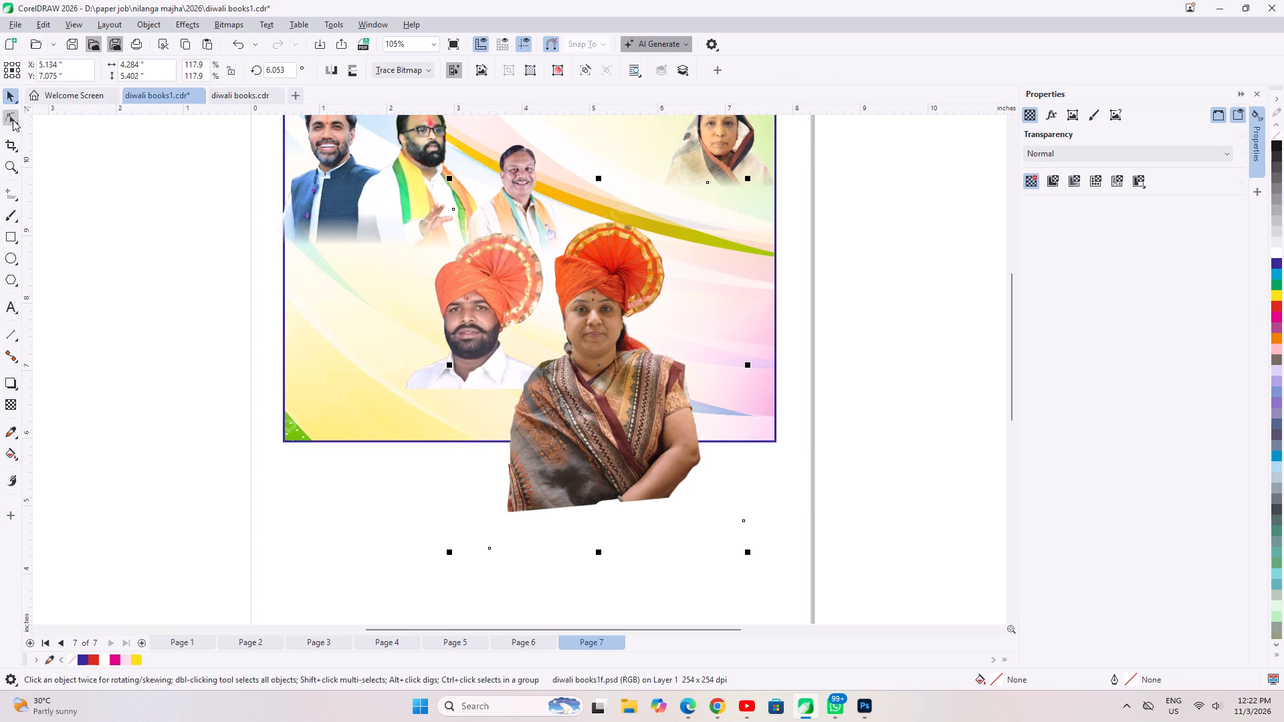
pyautogui.click(13, 120)
pyautogui.moveTo(491, 552); pyautogui.dragTo(525, 392)
pyautogui.moveTo(745, 518); pyautogui.dragTo(744, 399)
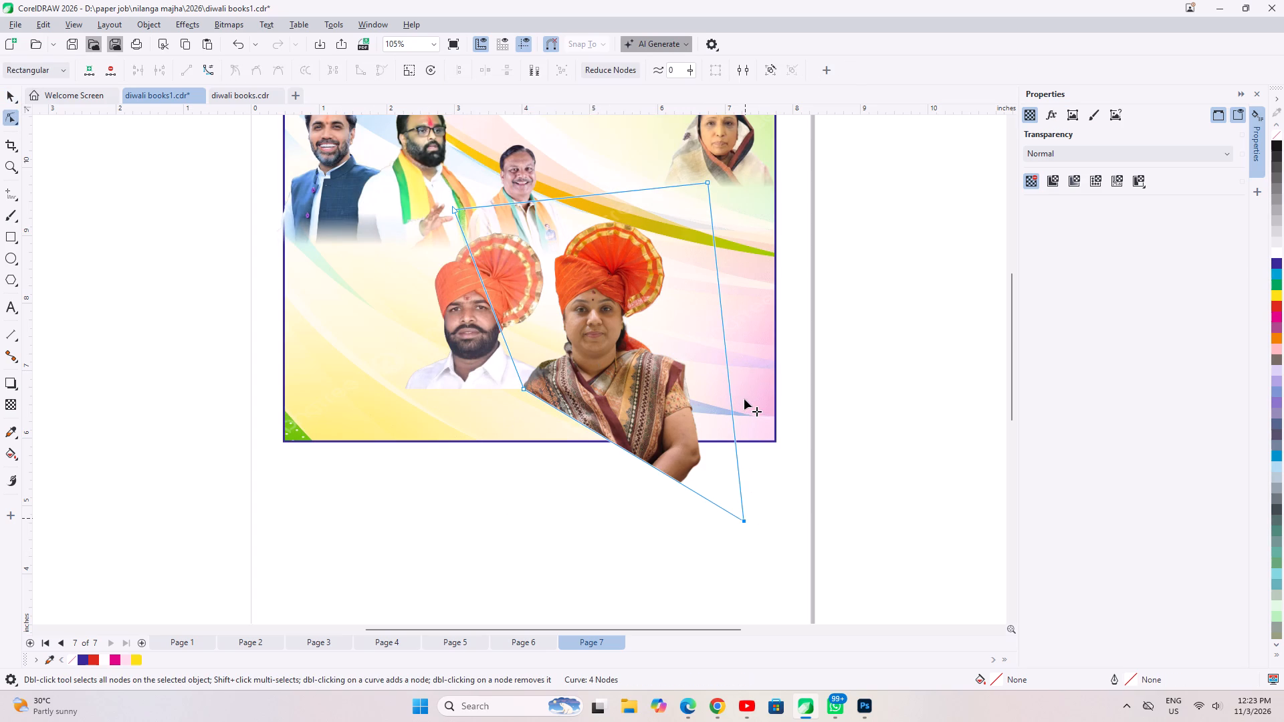
pyautogui.moveTo(744, 399); pyautogui.dragTo(743, 392)
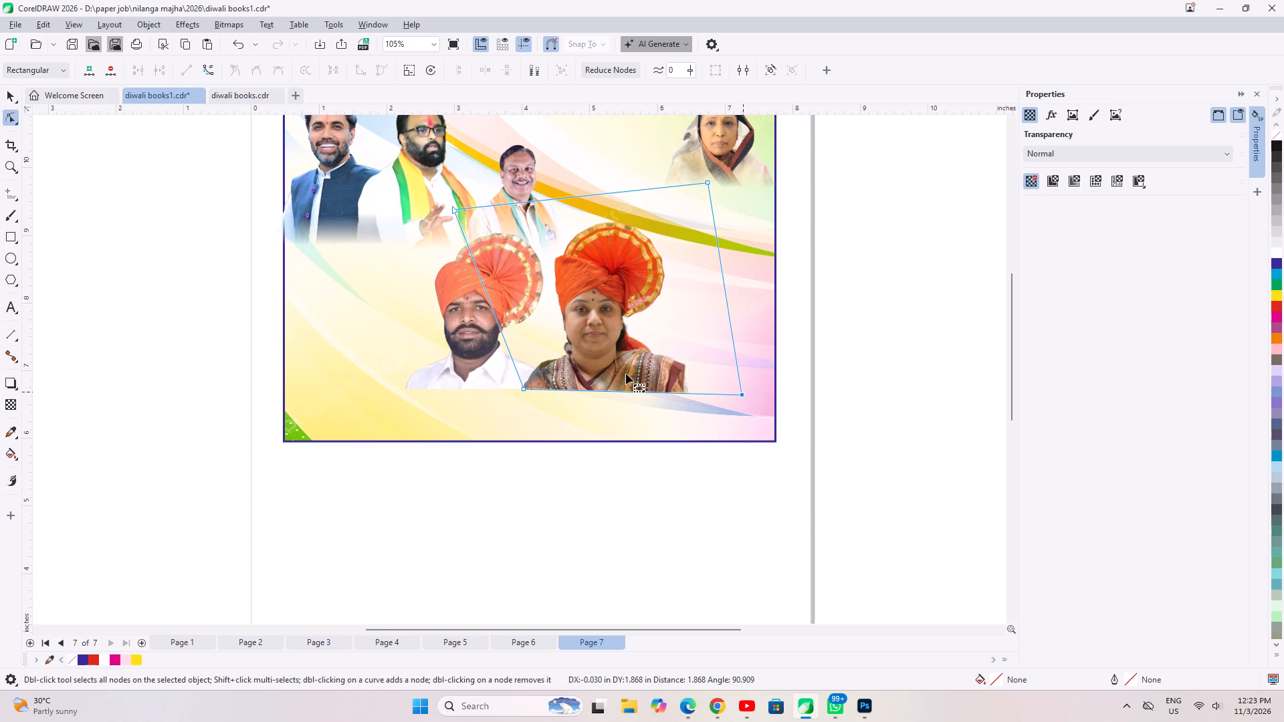
pyautogui.scroll(5, 471, 332)
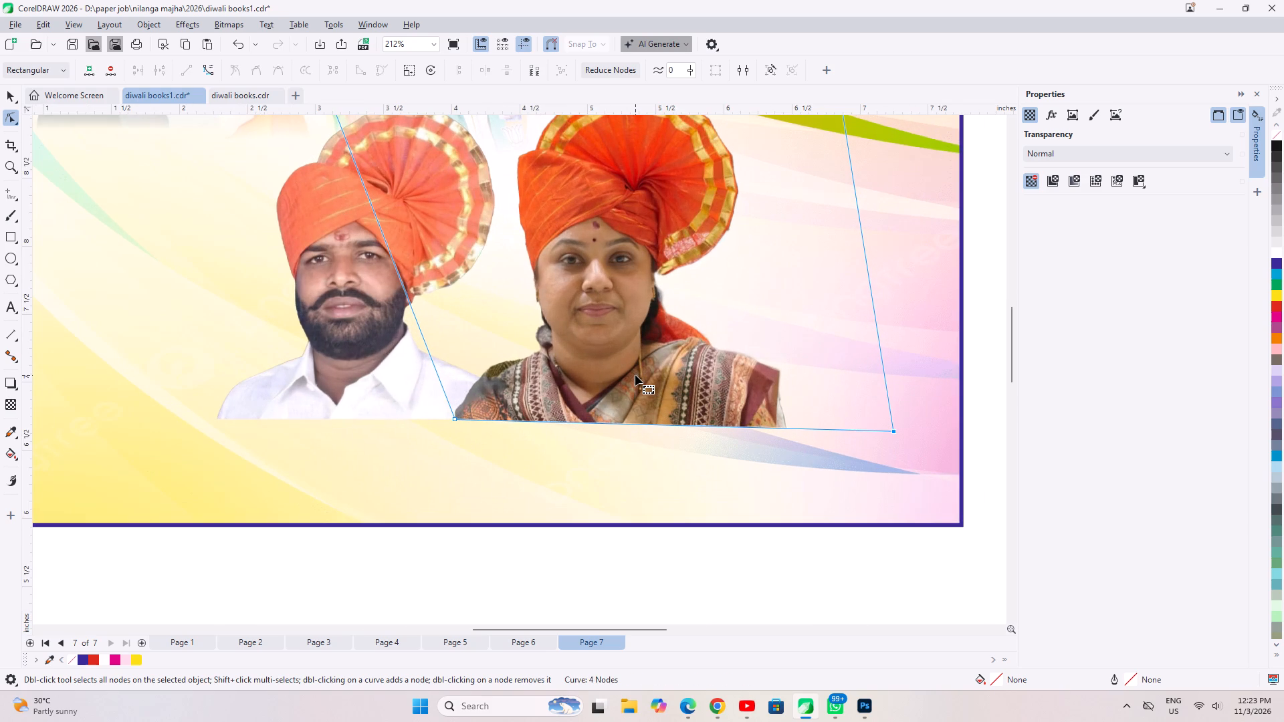
pyautogui.scroll(-3, 643, 400)
pyautogui.click(398, 600)
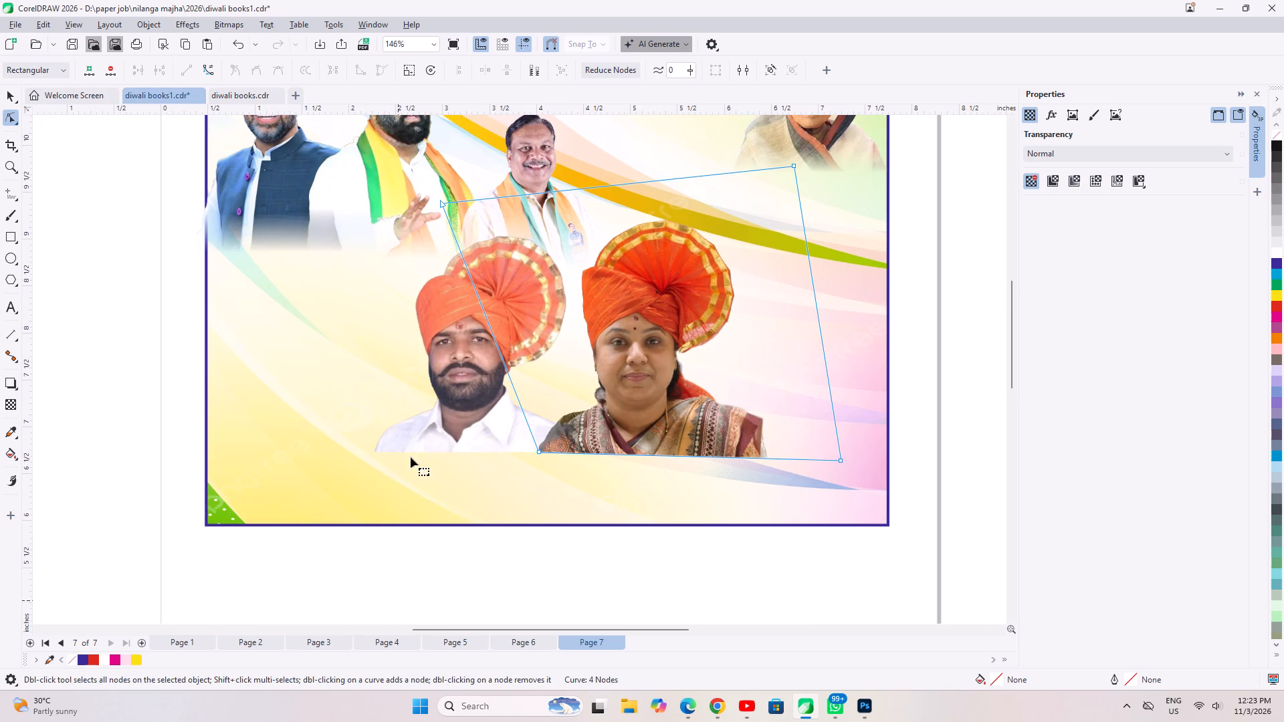
pyautogui.moveTo(441, 202); pyautogui.dragTo(533, 183)
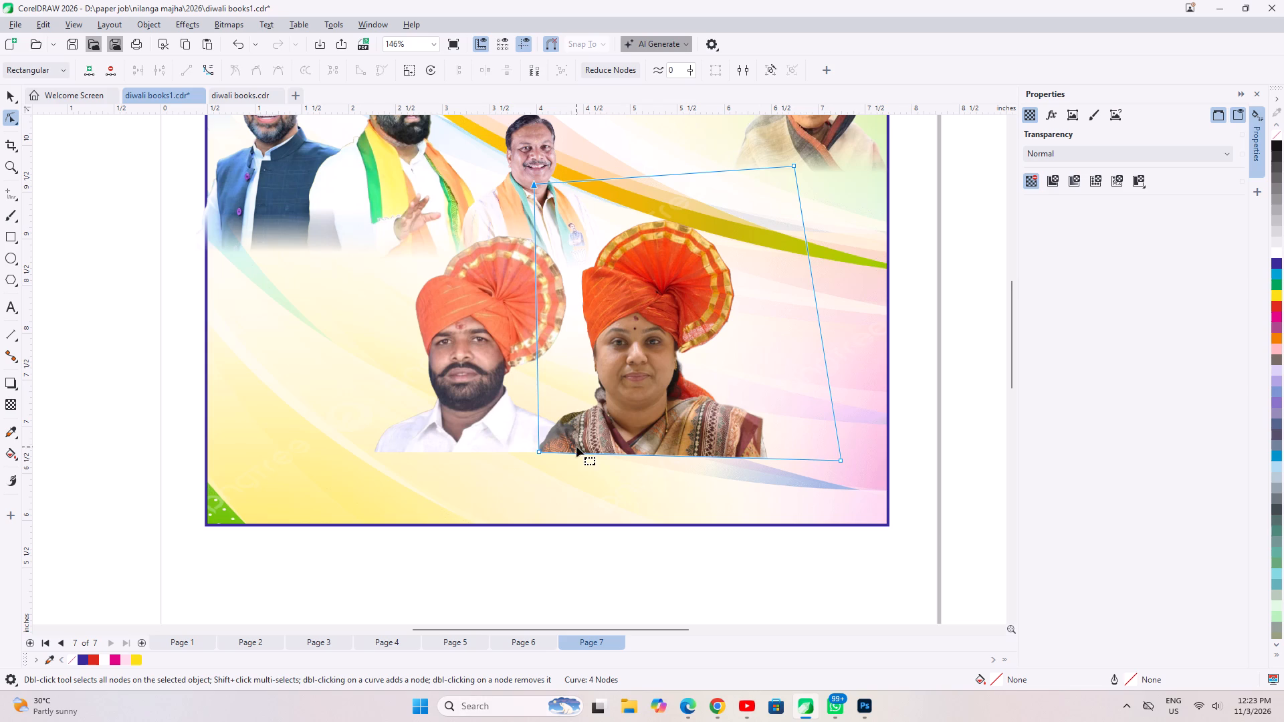
# Crop the turbaned woman's cutout closer at its lower-right, upper-right and upper-left nodes, clearing the empty area around her turban and shoulder.
pyautogui.moveTo(841, 463); pyautogui.dragTo(769, 460)
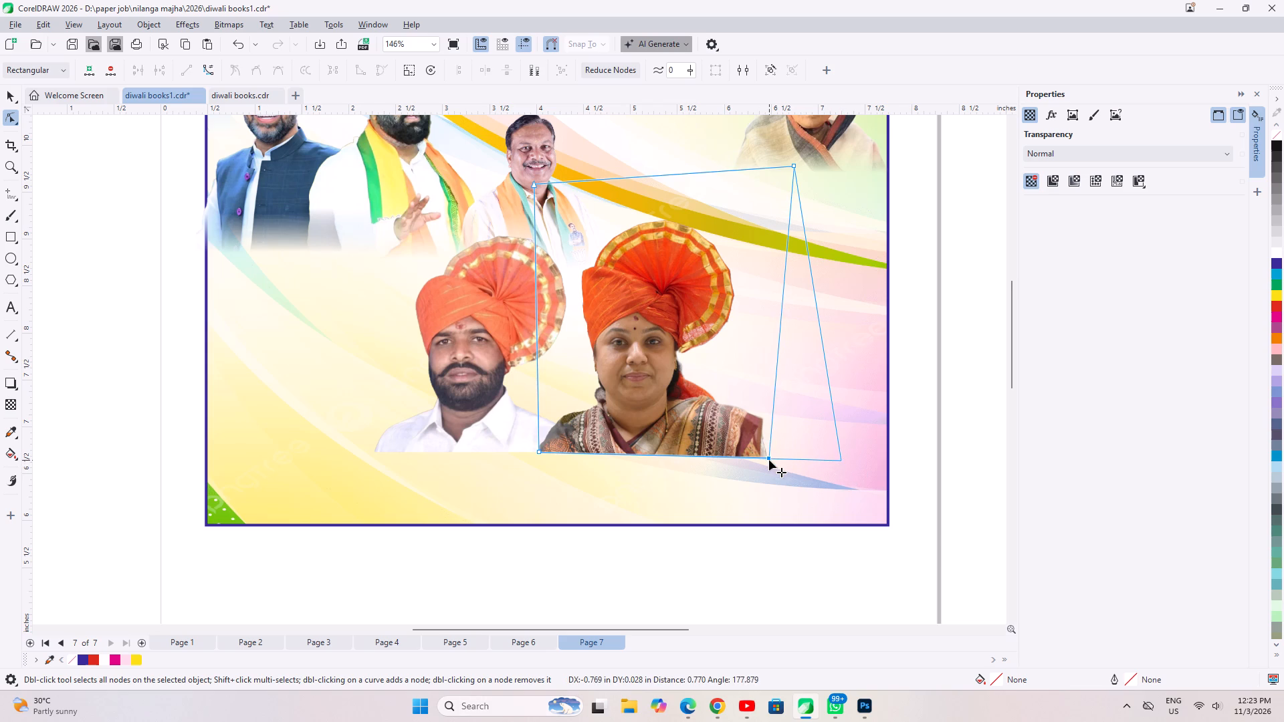
pyautogui.moveTo(769, 460); pyautogui.dragTo(774, 462)
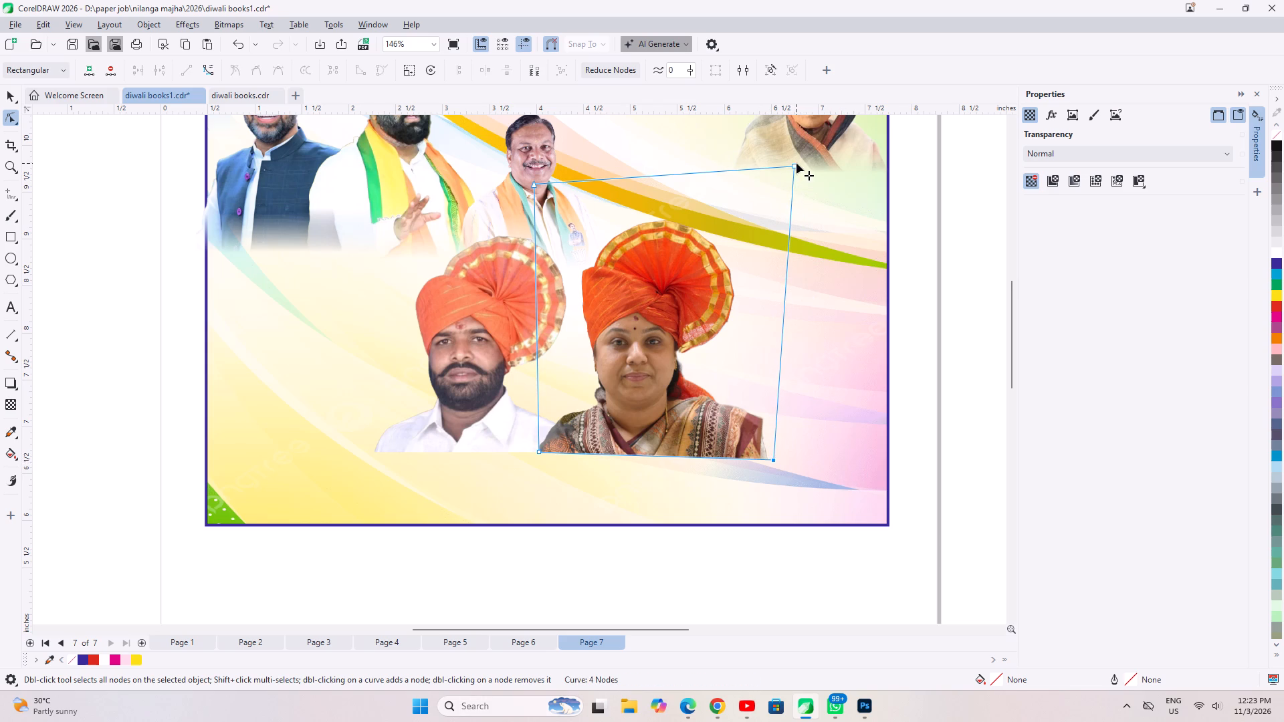
pyautogui.moveTo(794, 164); pyautogui.dragTo(790, 213)
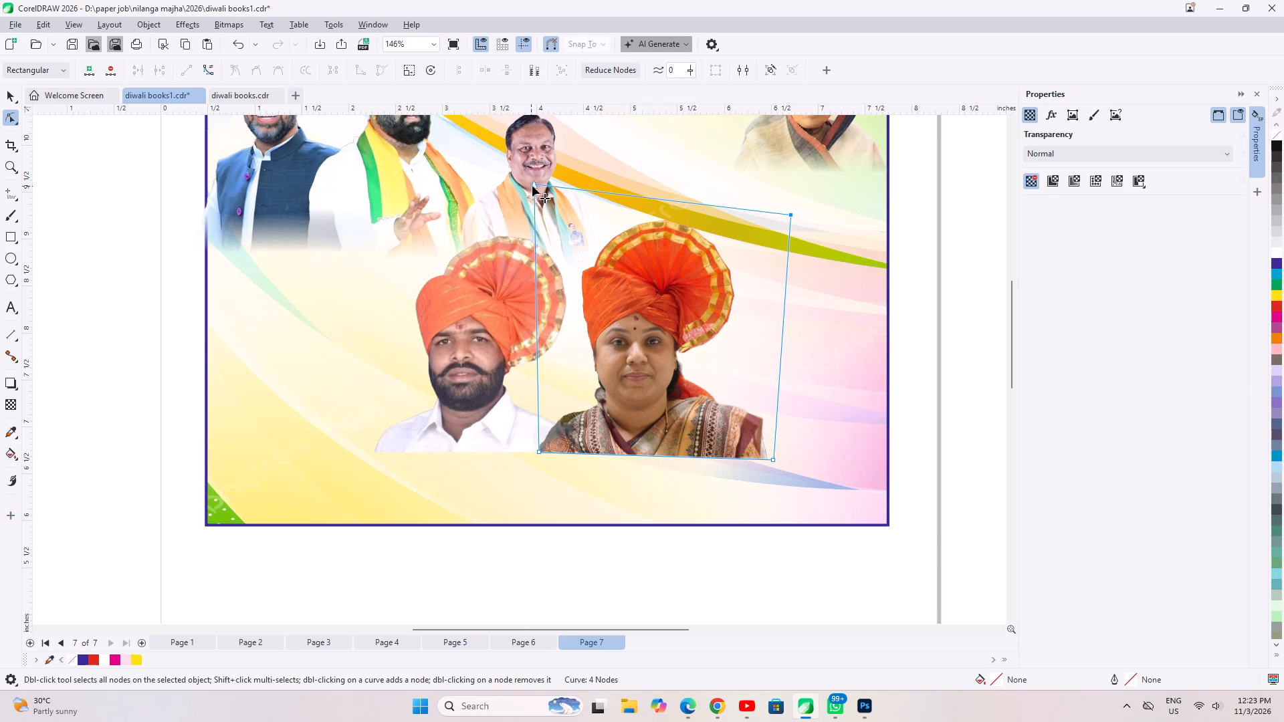
pyautogui.moveTo(537, 187); pyautogui.dragTo(549, 195)
pyautogui.scroll(-2, 540, 254)
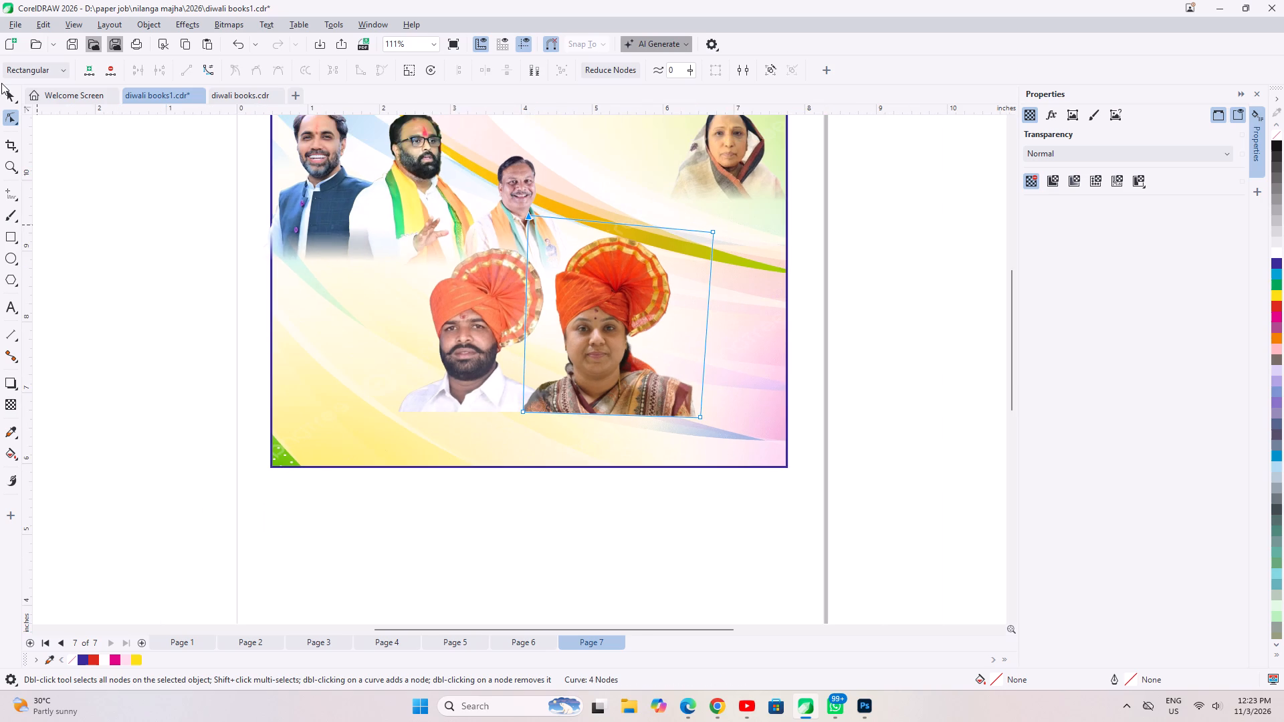
pyautogui.click(11, 99)
pyautogui.click(945, 541)
# Reduce the turbaned woman's cutout slightly to about 115.5% scale, about 2.6 inches wide.
pyautogui.moveTo(905, 552); pyautogui.dragTo(834, 522)
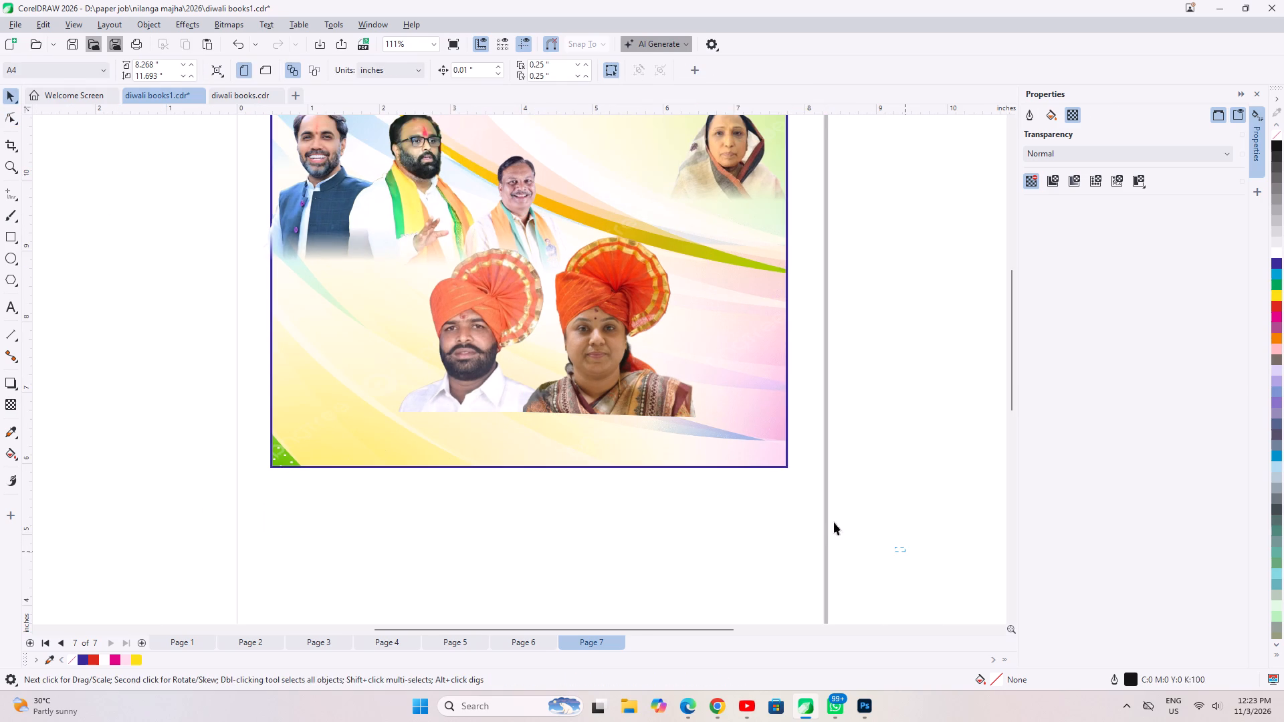
pyautogui.moveTo(834, 522); pyautogui.dragTo(453, 209)
pyautogui.click(716, 208)
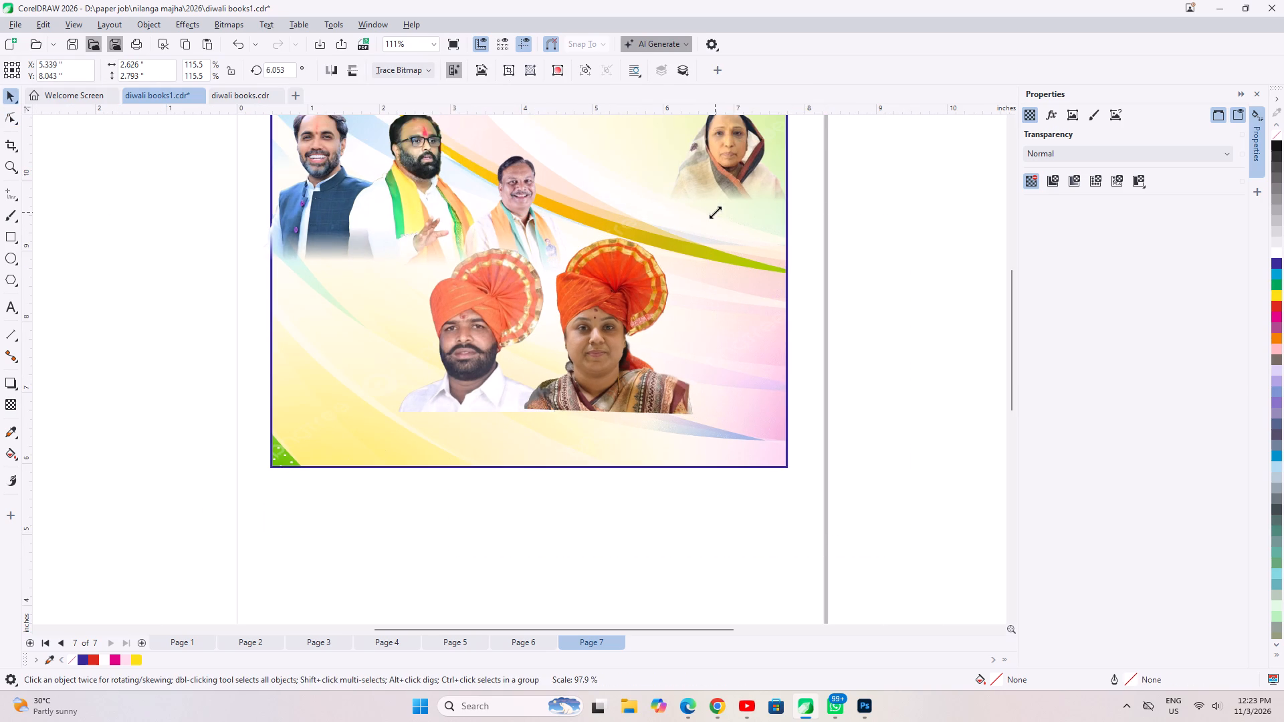
pyautogui.scroll(4, 485, 412)
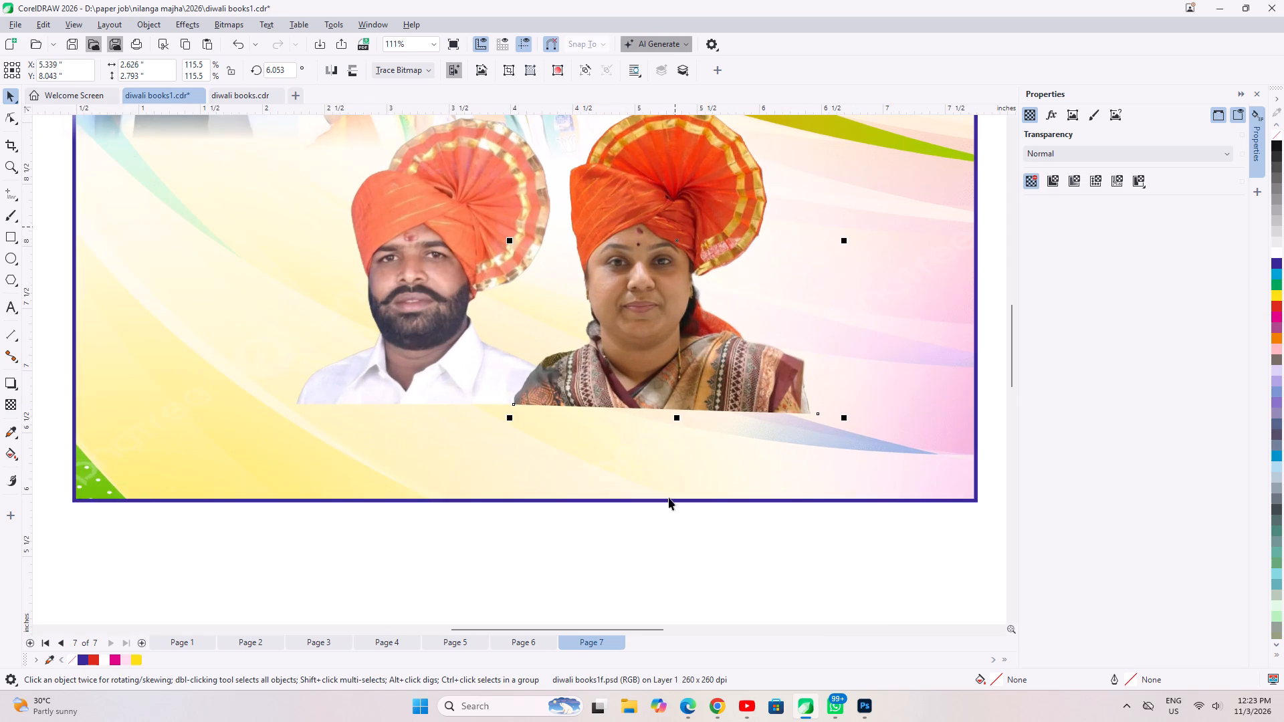
# Move the turbaned man's cutout down about 0.03 inches so its bottom edge lines up with the woman's cutout.
pyautogui.scroll(-3, 661, 513)
pyautogui.click(476, 330)
pyautogui.moveTo(480, 326); pyautogui.dragTo(471, 324)
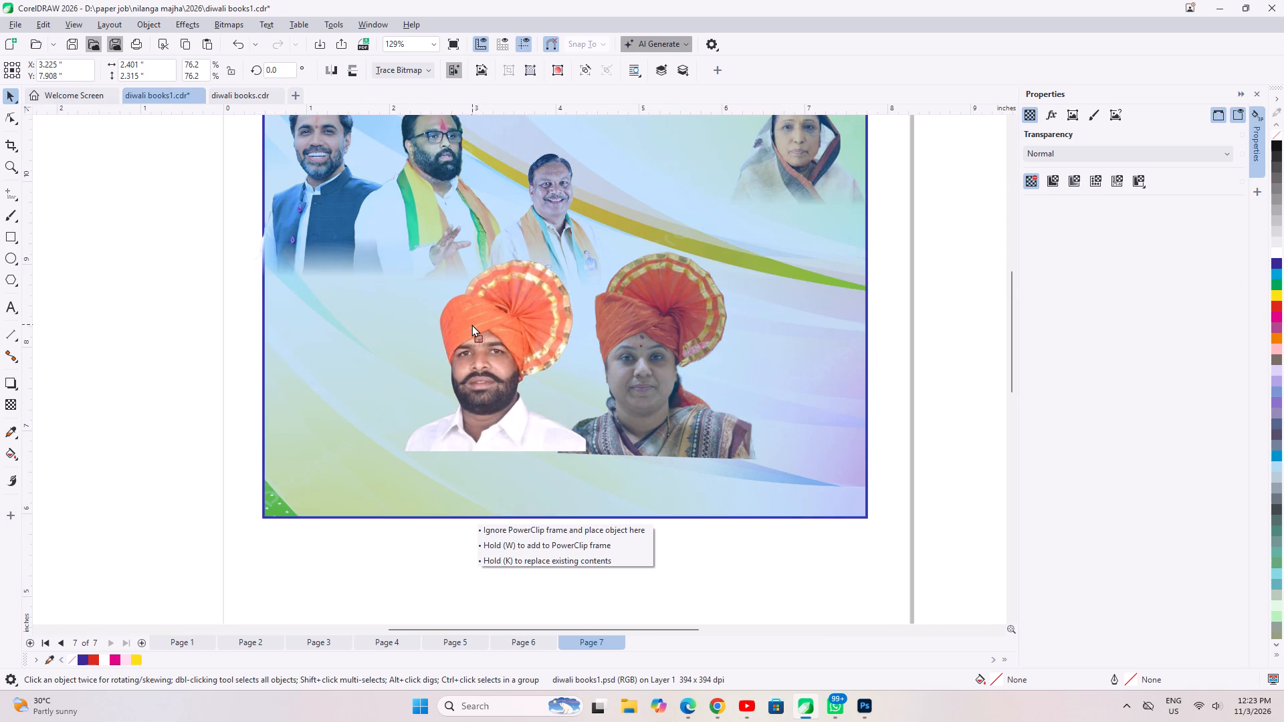
pyautogui.moveTo(471, 324); pyautogui.dragTo(471, 327)
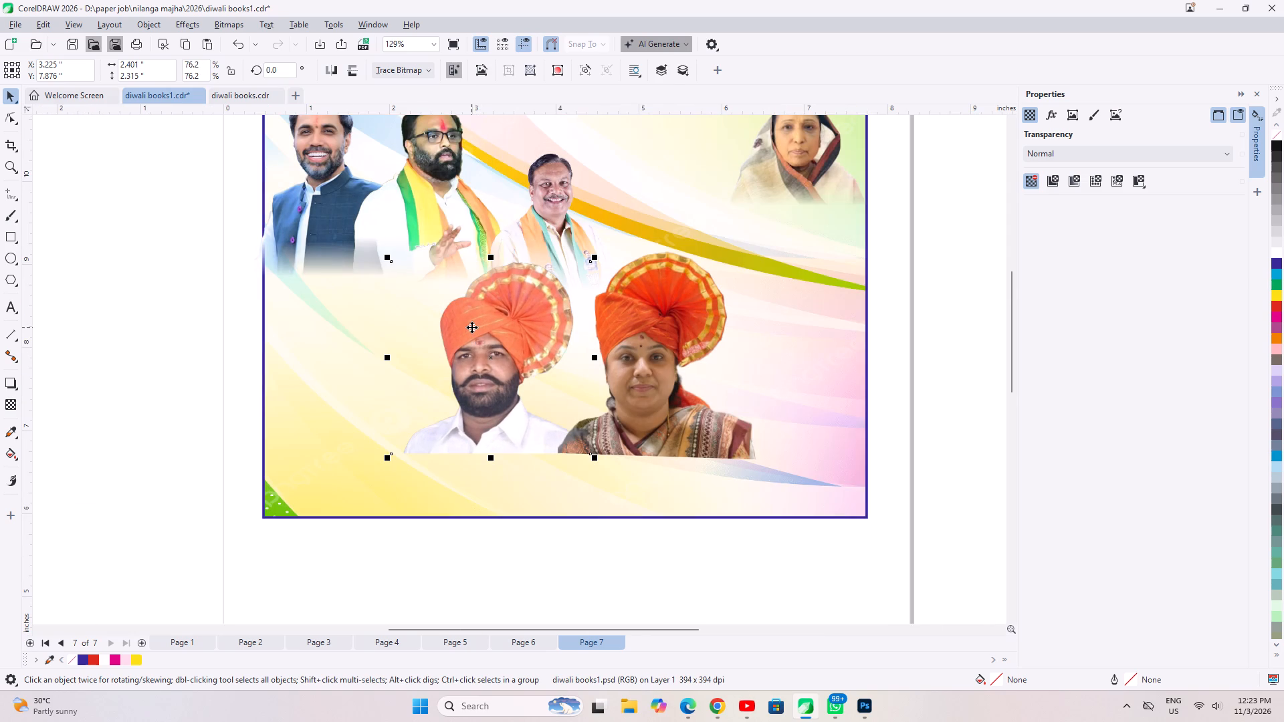
pyautogui.click(605, 565)
# Select the turbaned couple's cutouts in the lower part of the advertisement with a selection marquee.
pyautogui.moveTo(996, 594); pyautogui.dragTo(255, 251)
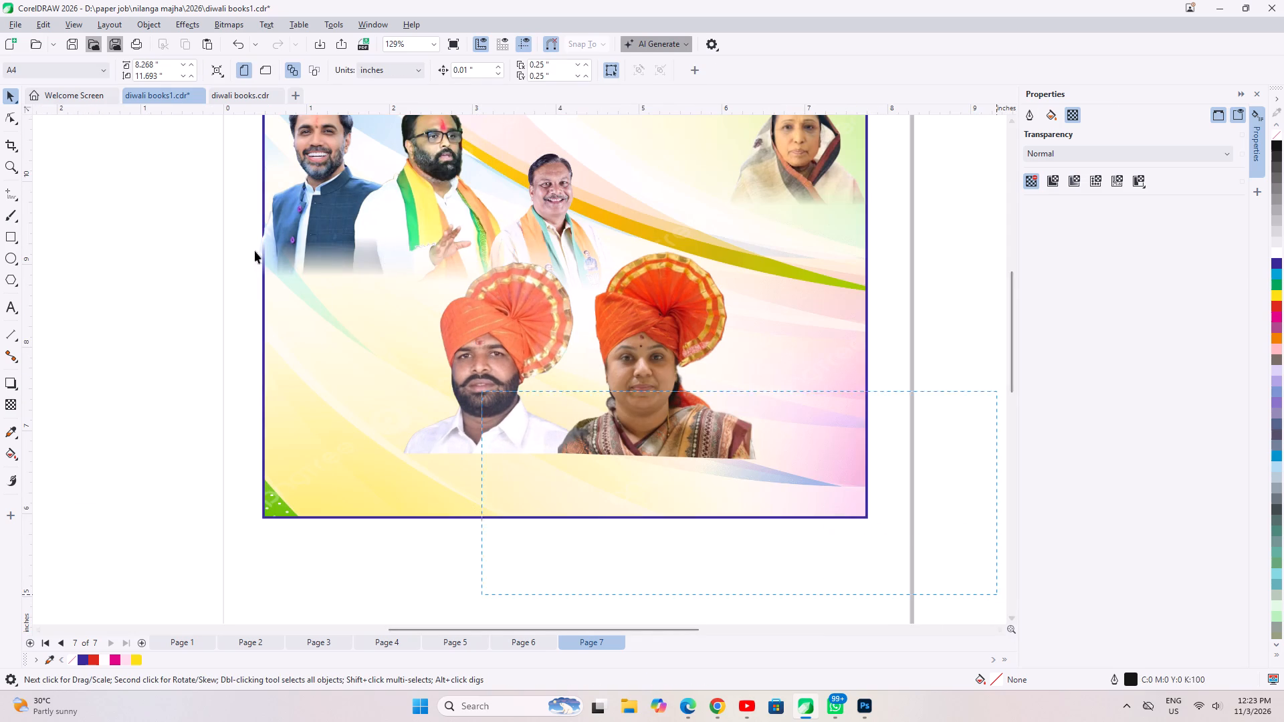
pyautogui.moveTo(255, 251); pyautogui.dragTo(247, 236)
pyautogui.scroll(-3, 607, 539)
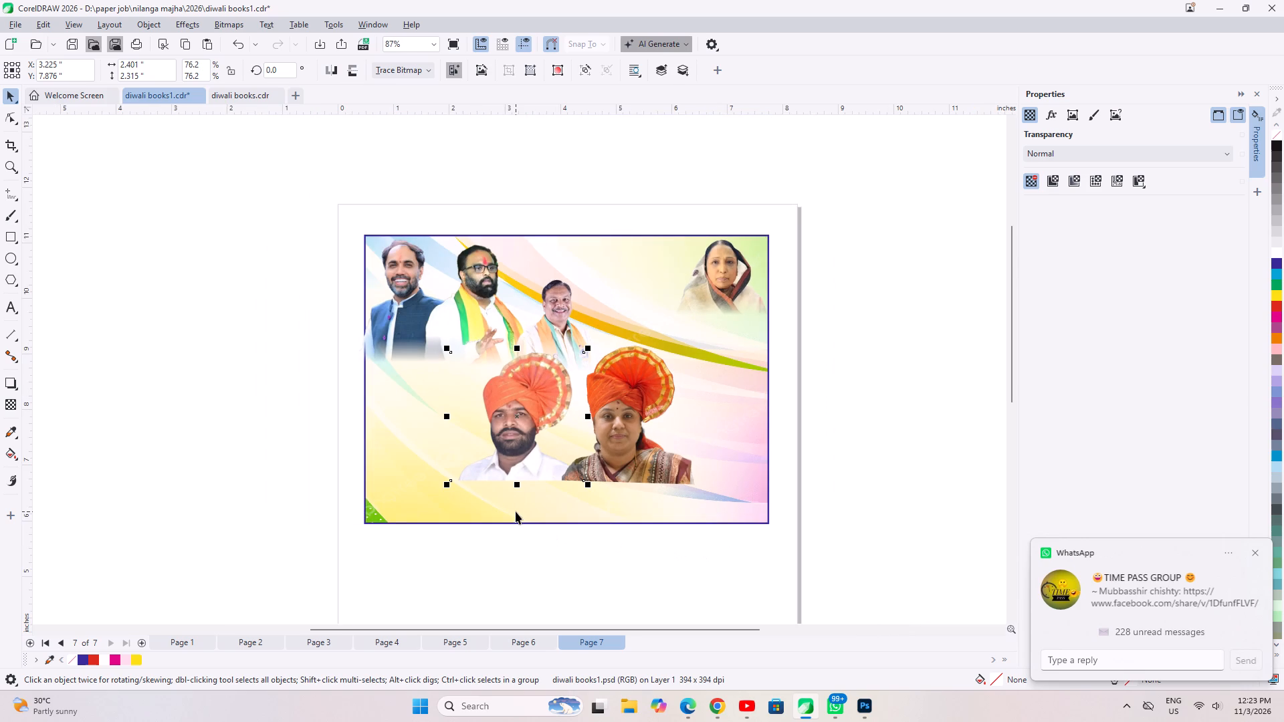
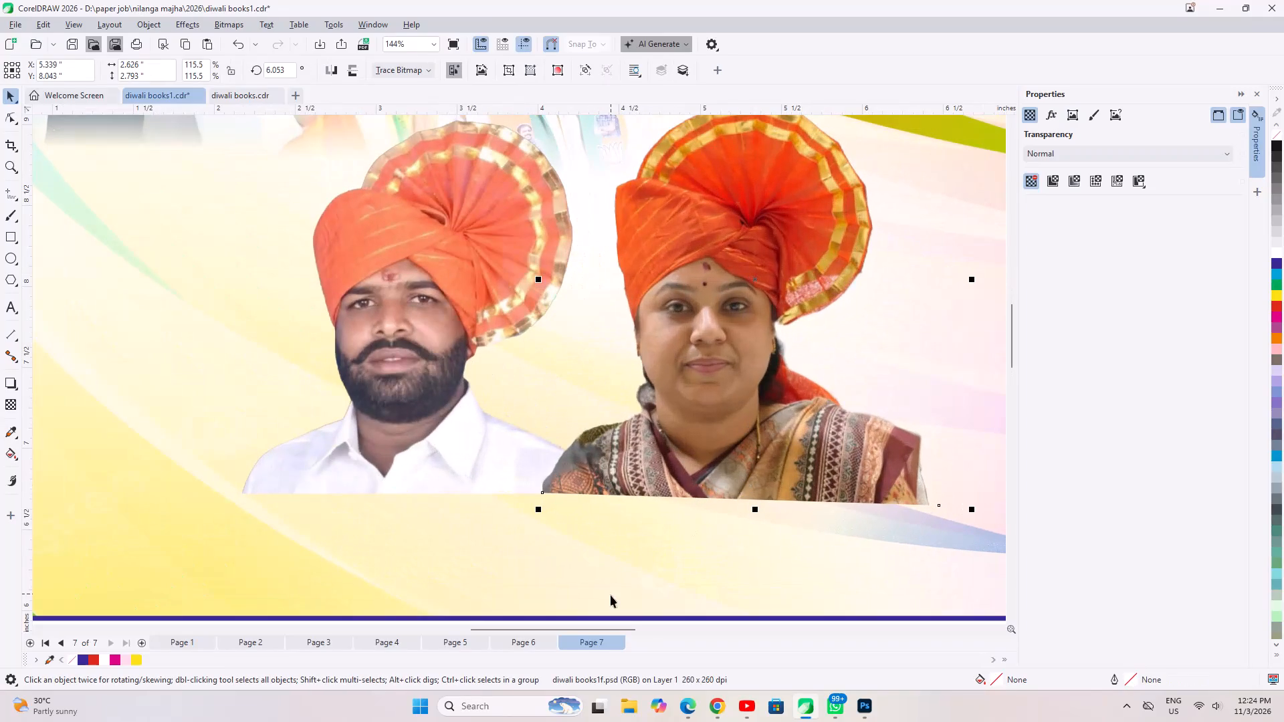
# Crop the bottom edge of the turbaned woman's cutout by raising its lower-right node level with the man's cutout.
pyautogui.click(2, 118)
pyautogui.scroll(2, 904, 472)
pyautogui.moveTo(950, 517); pyautogui.dragTo(950, 506)
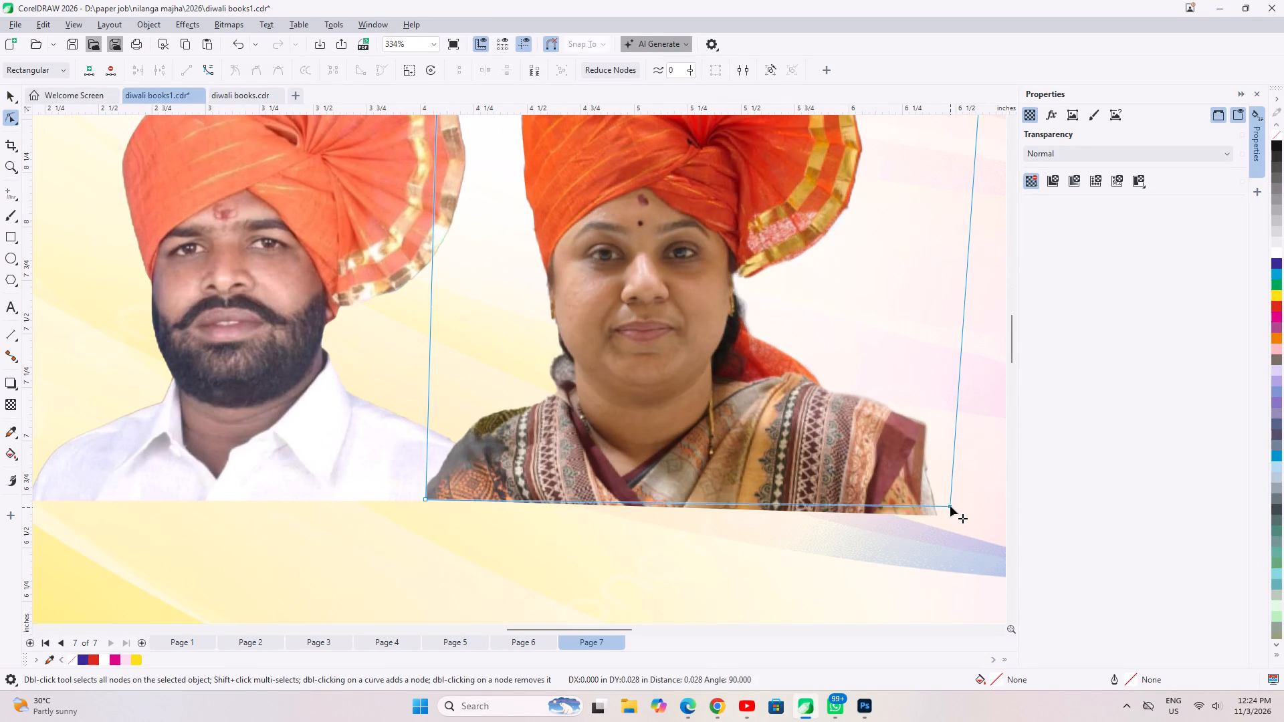
pyautogui.moveTo(950, 506); pyautogui.dragTo(948, 501)
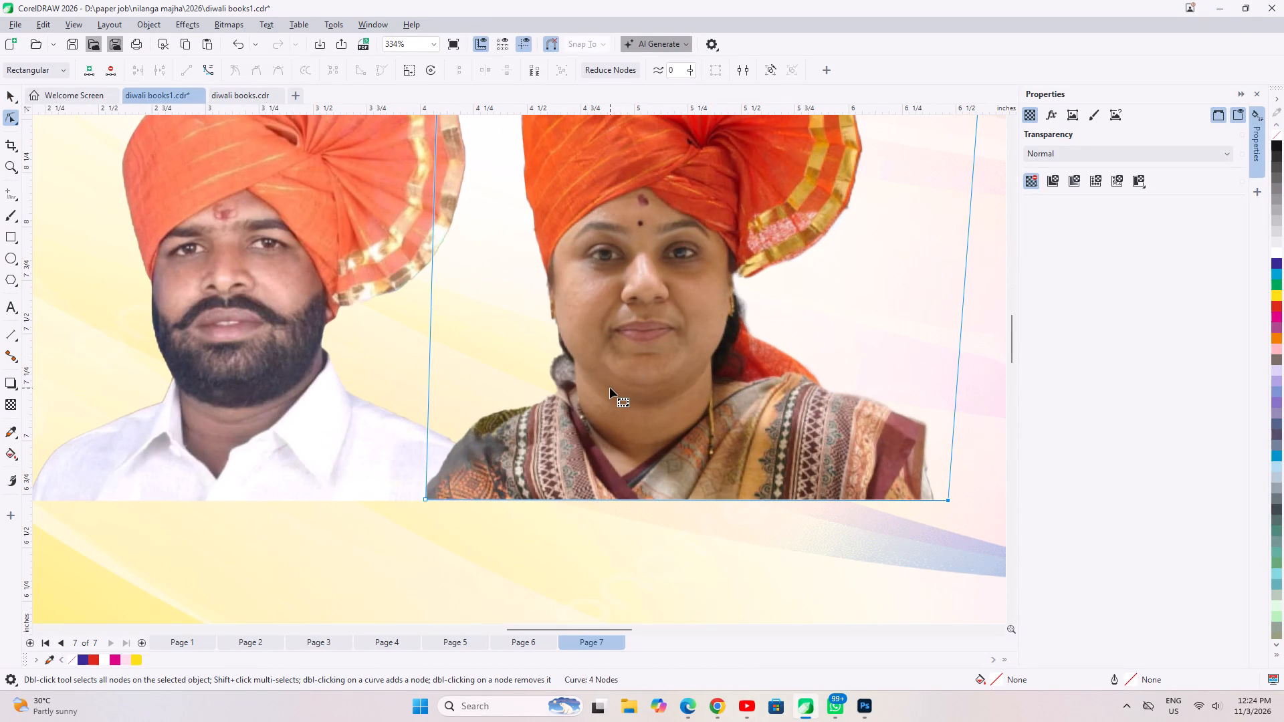
pyautogui.scroll(-6, 572, 378)
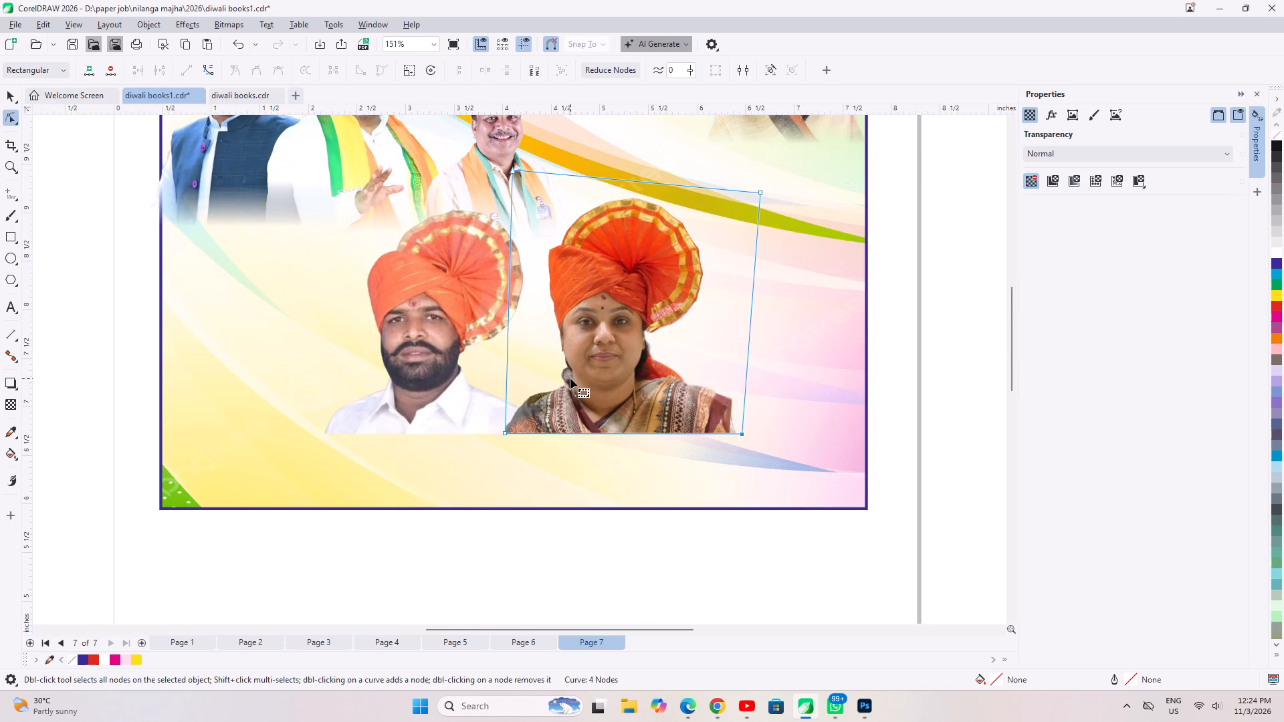
pyautogui.scroll(-3, 570, 378)
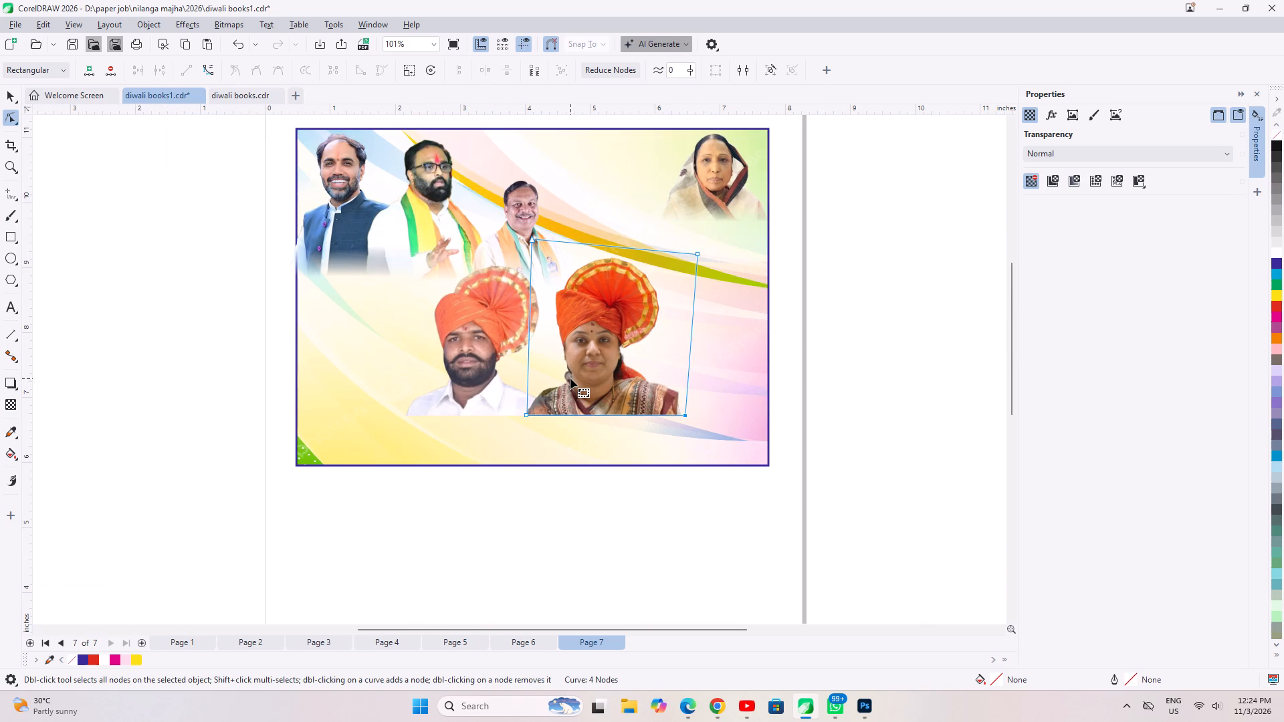
pyautogui.scroll(-3, 570, 378)
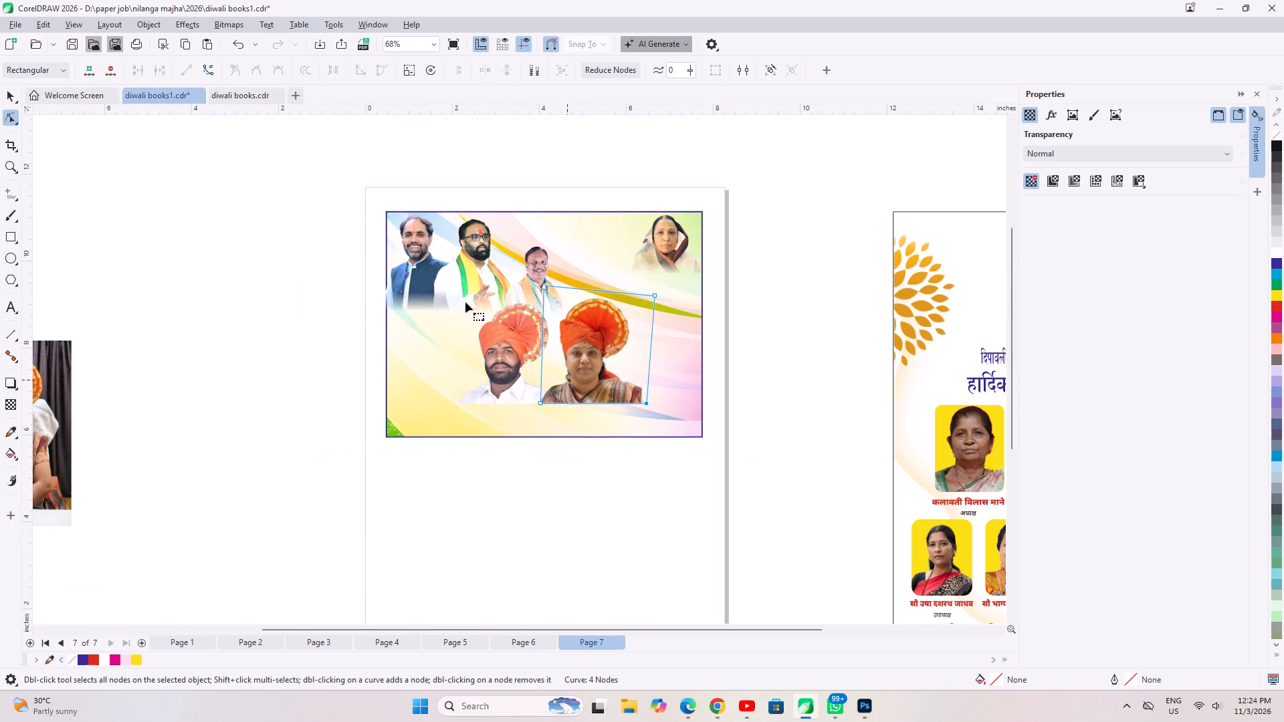
pyautogui.click(5, 96)
pyautogui.click(645, 533)
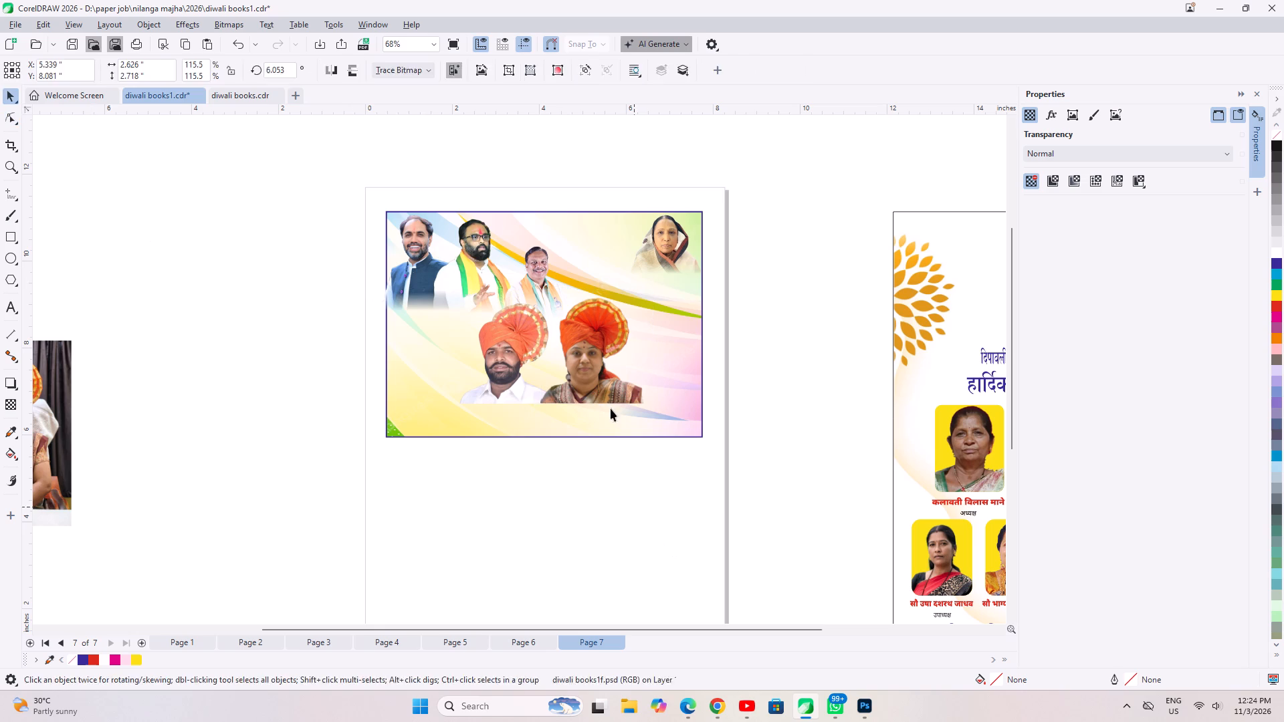
# Select both turbaned portrait cutouts and move them together slightly up and left, by about 0.2 inches.
pyautogui.scroll(6, 604, 378)
pyautogui.click(578, 317)
pyautogui.keyDown('shift'); pyautogui.click(401, 313); pyautogui.keyUp('shift')
pyautogui.moveTo(383, 303); pyautogui.dragTo(377, 287)
# Copy the round दिवाळीच्या हार्दिक शुभेच्छा emblem from the second advertisement on page 6 and paste it onto page 7.
pyautogui.scroll(-1, 375, 285)
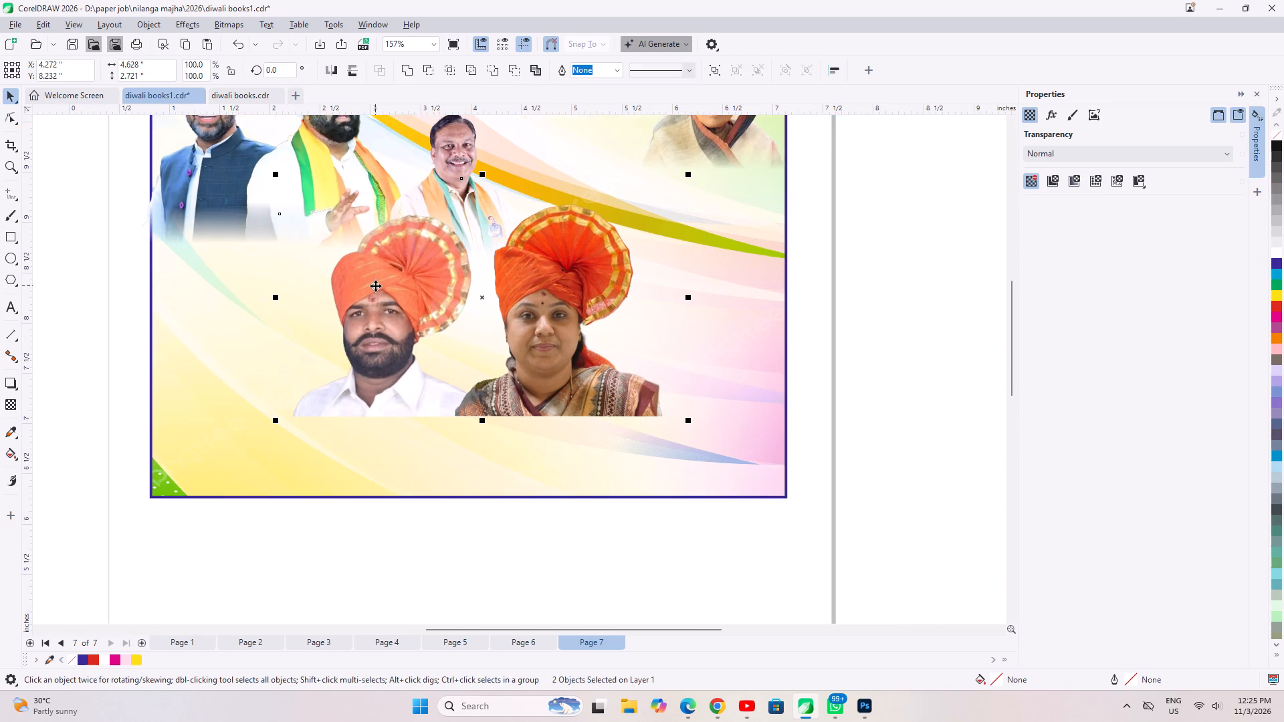
pyautogui.scroll(-1, 375, 285)
pyautogui.scroll(-4, 498, 515)
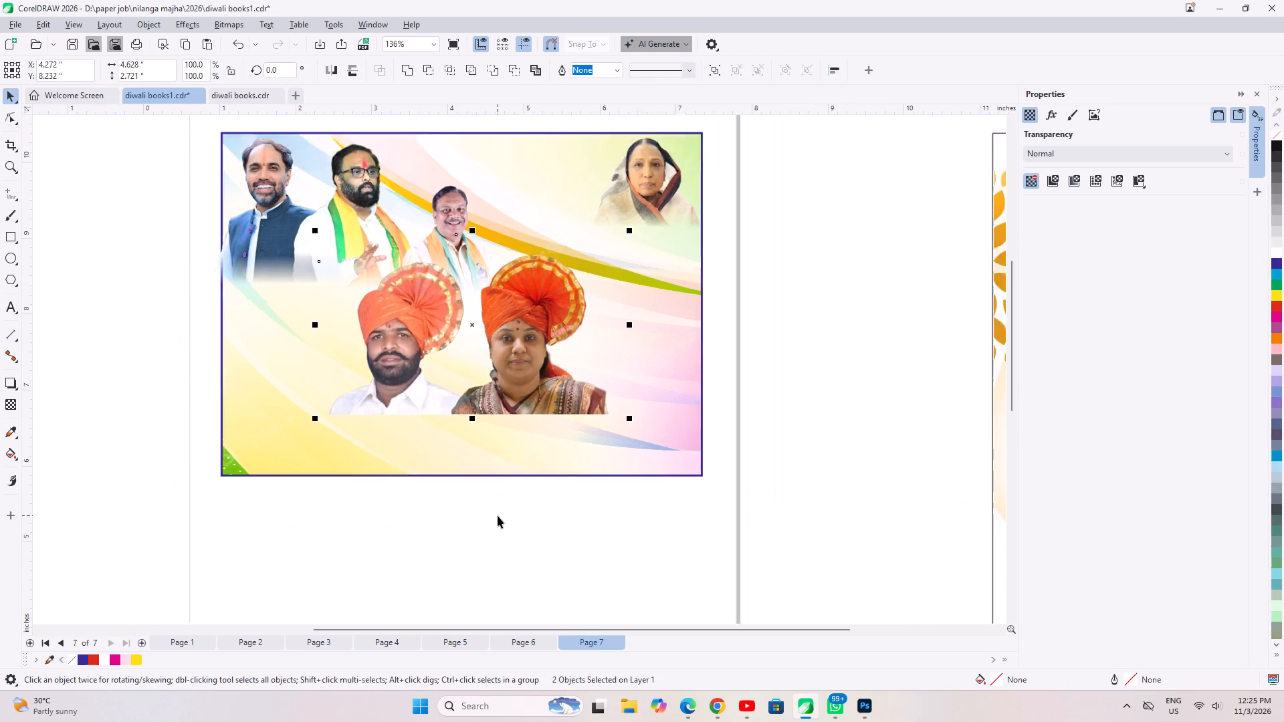
pyautogui.scroll(-4, 518, 511)
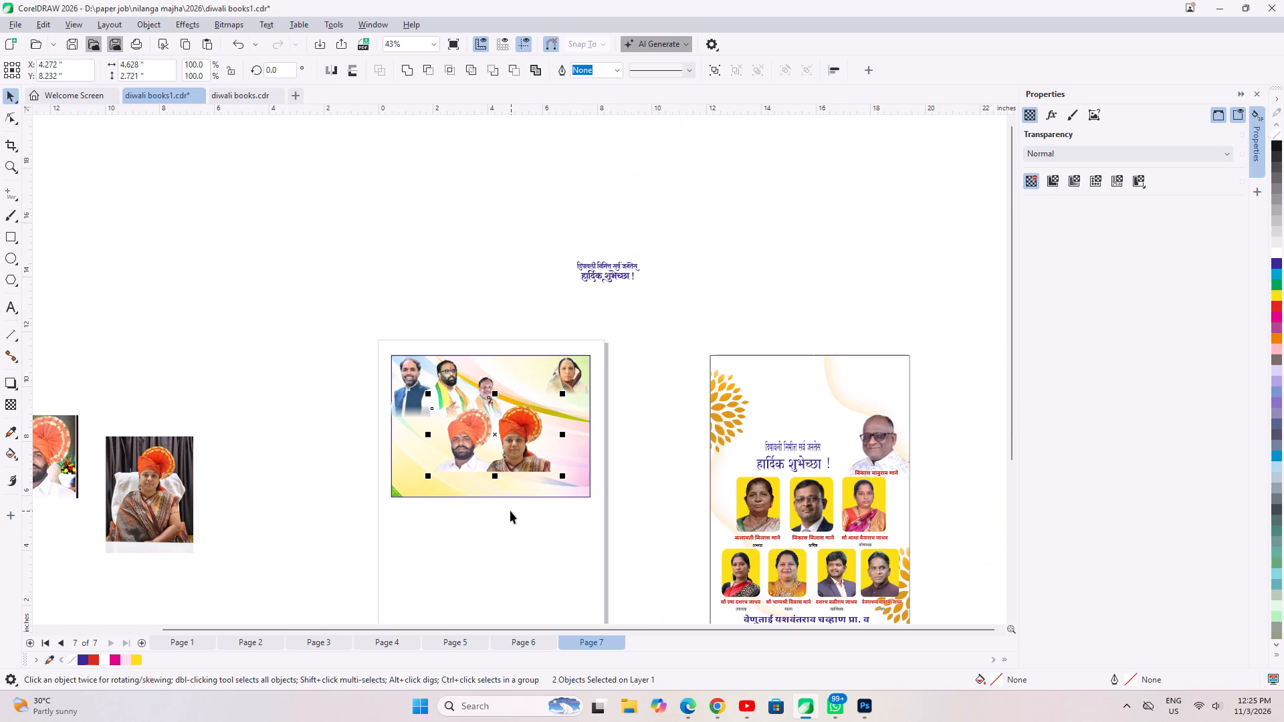
pyautogui.press('pageup')
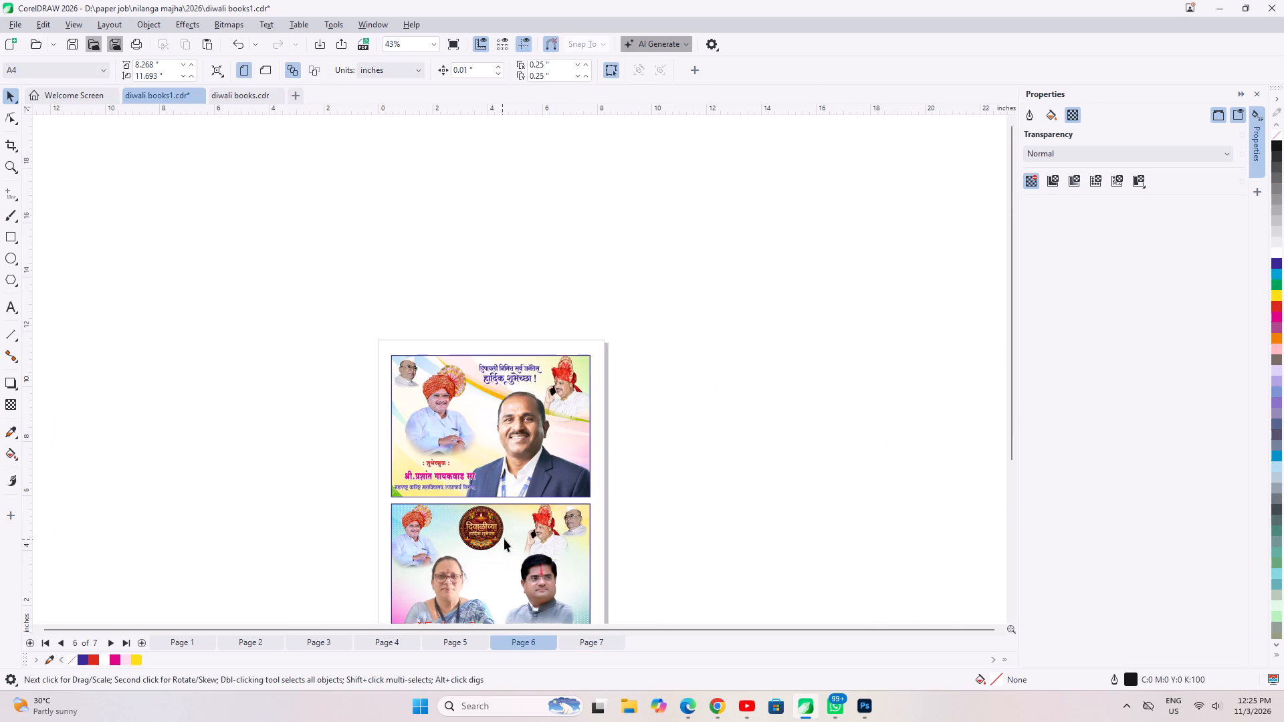
pyautogui.click(494, 534)
pyautogui.click(488, 512)
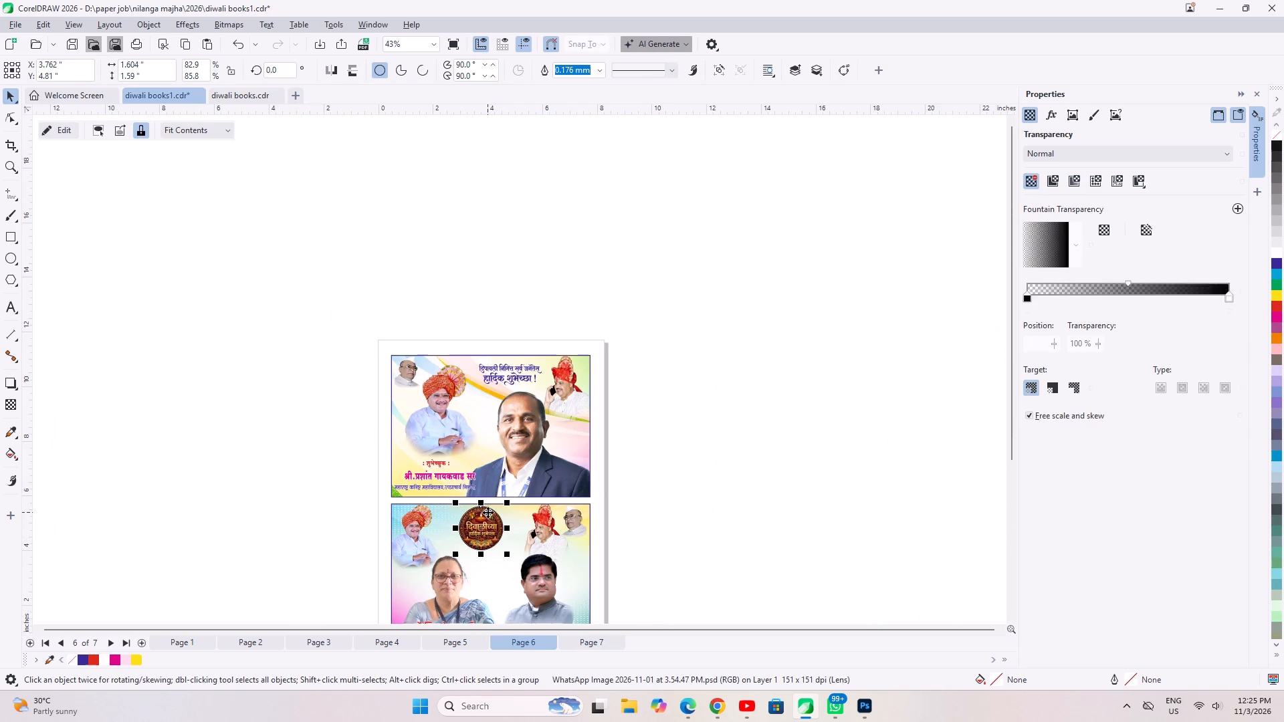
pyautogui.hotkey('ctrl', 'c')
pyautogui.press('pagedown')
pyautogui.hotkey('ctrl', 'v')
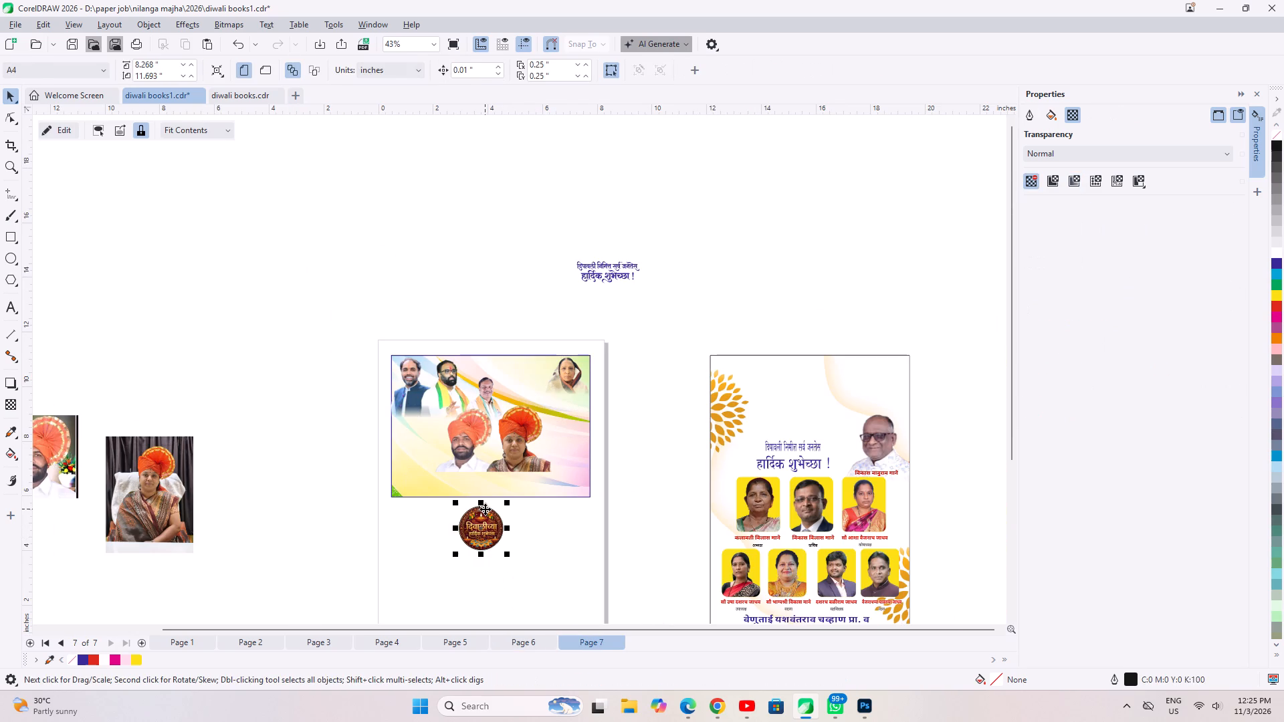
# Place the round greeting emblem beside the elderly woman's portrait along the advertisement's top edge and shrink it to about 1.43 by 1.41 inches.
pyautogui.moveTo(479, 517); pyautogui.dragTo(522, 368)
pyautogui.scroll(9, 522, 368)
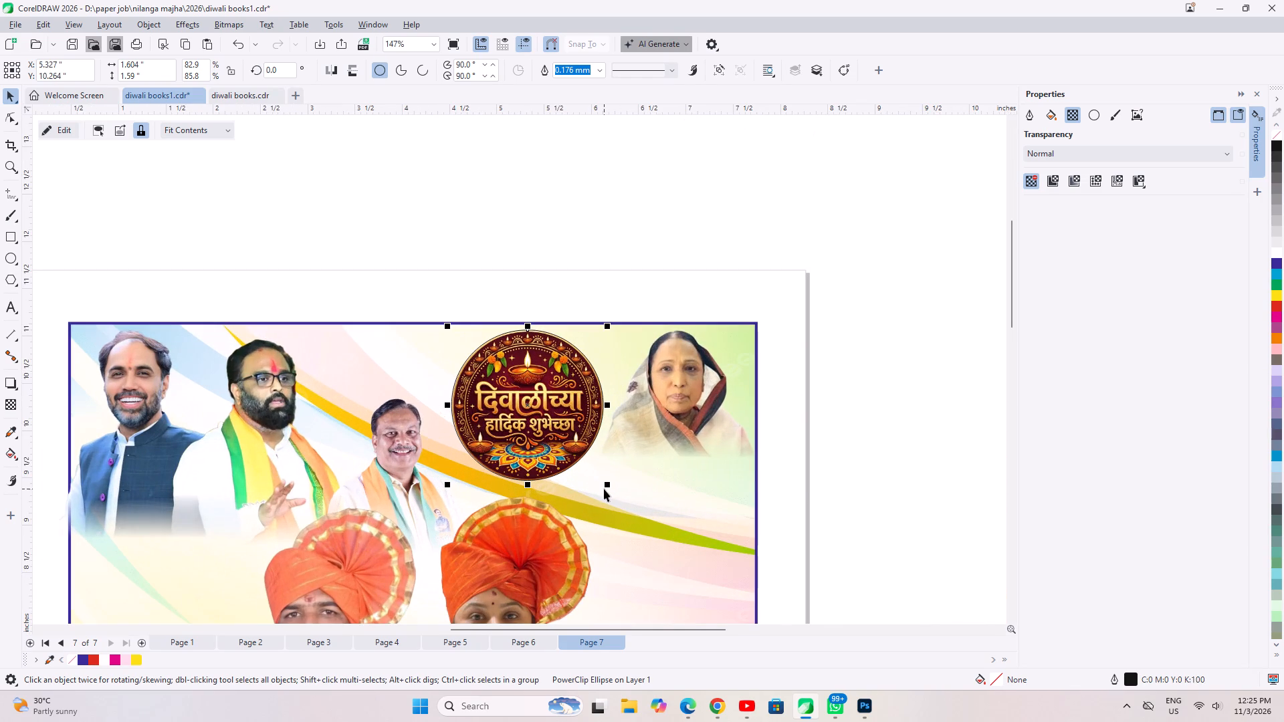
pyautogui.keyDown('shift'); pyautogui.moveTo(606, 489); pyautogui.dragTo(605, 480); pyautogui.keyUp('shift')
pyautogui.scroll(-9, 428, 344)
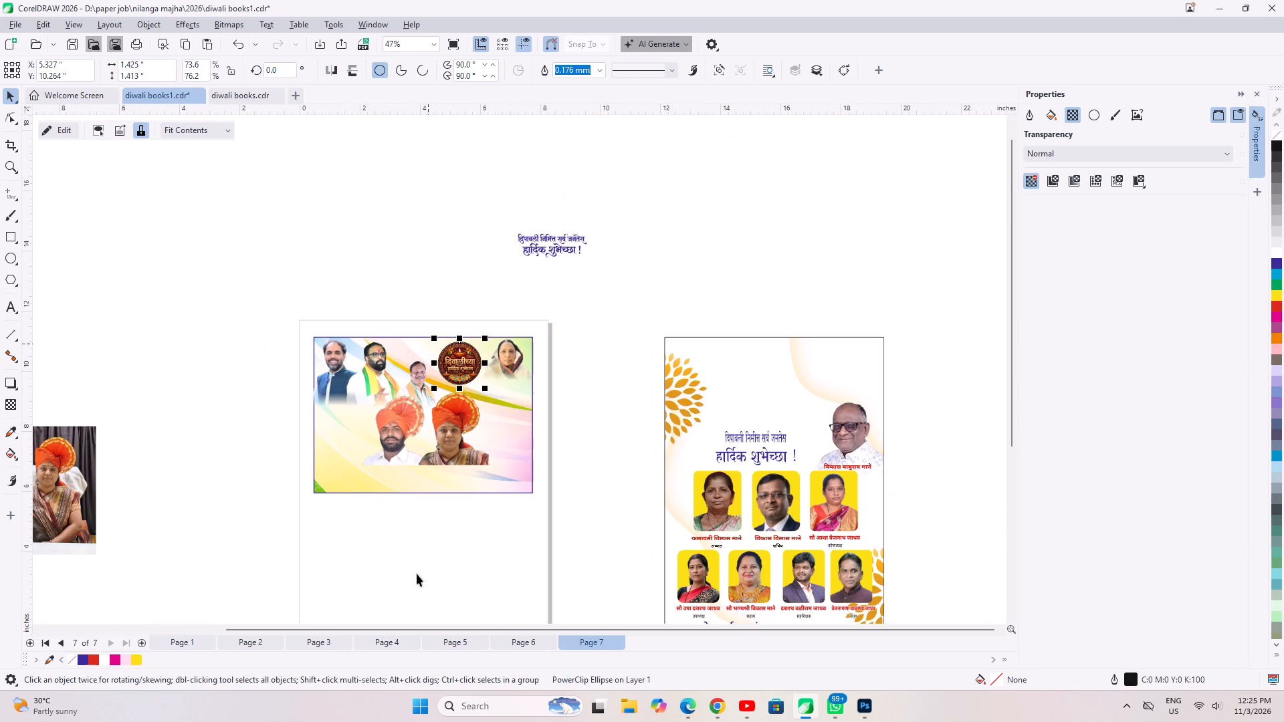
pyautogui.click(416, 580)
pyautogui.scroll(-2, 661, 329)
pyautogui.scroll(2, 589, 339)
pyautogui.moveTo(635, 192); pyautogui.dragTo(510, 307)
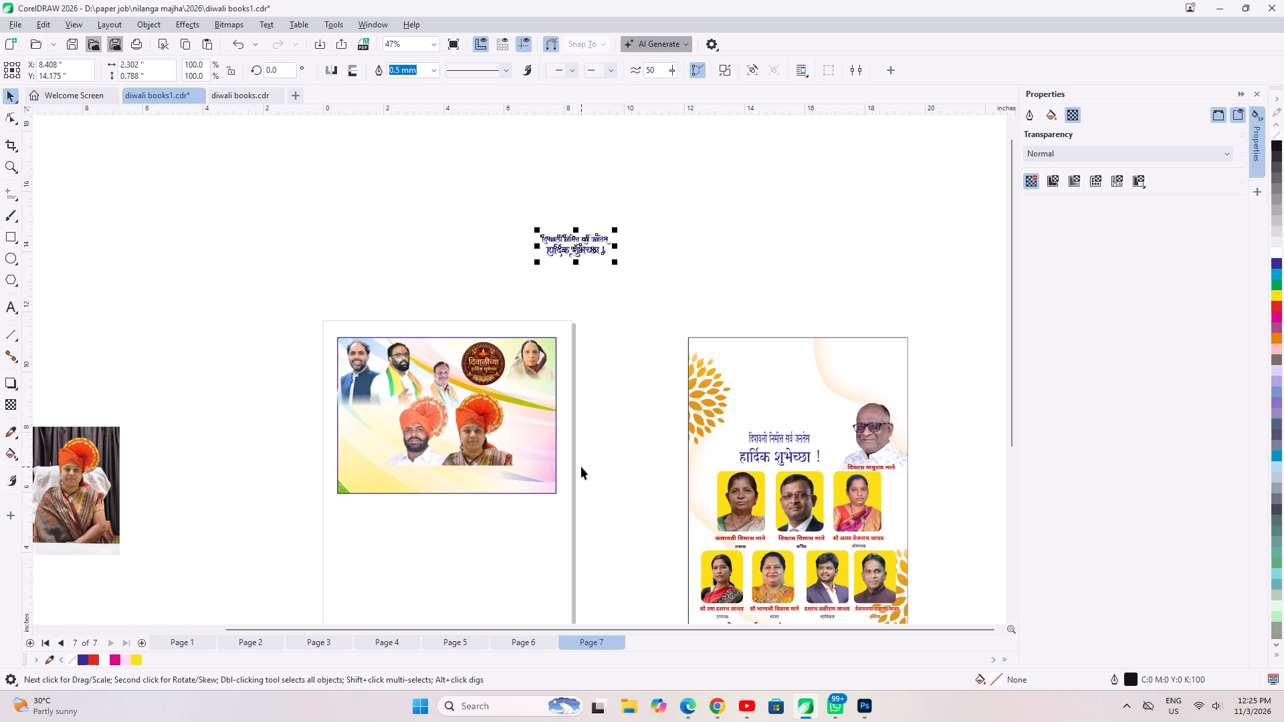
# Ungroup the grouped advertisement artwork on page 5 so that its small diya lamp can be selected separately.
pyautogui.press('pageup')
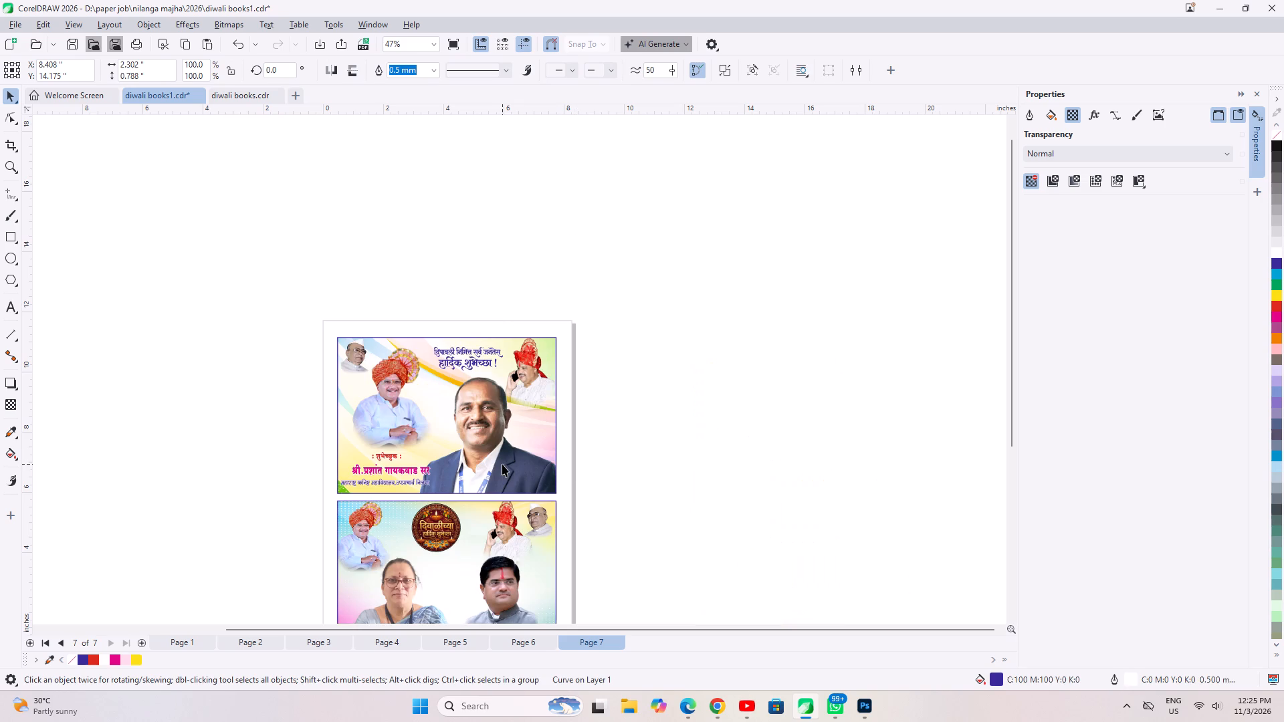
pyautogui.scroll(-3, 502, 464)
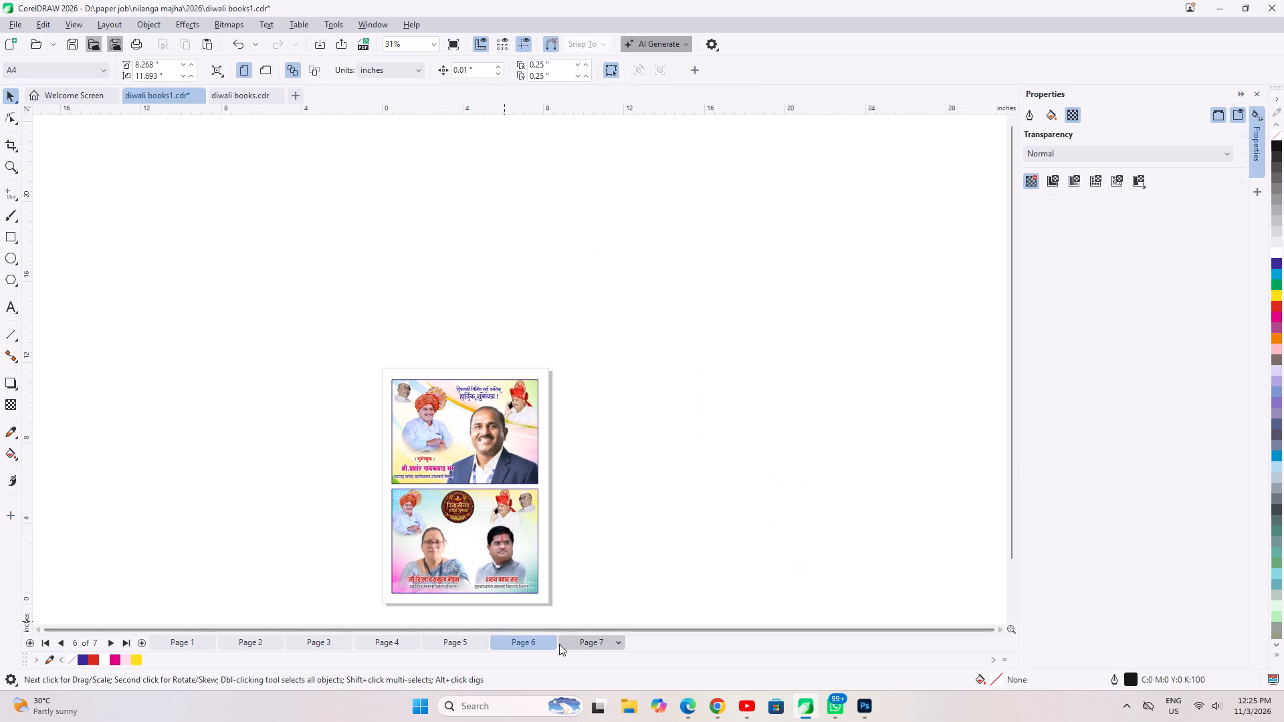
pyautogui.press('pageup')
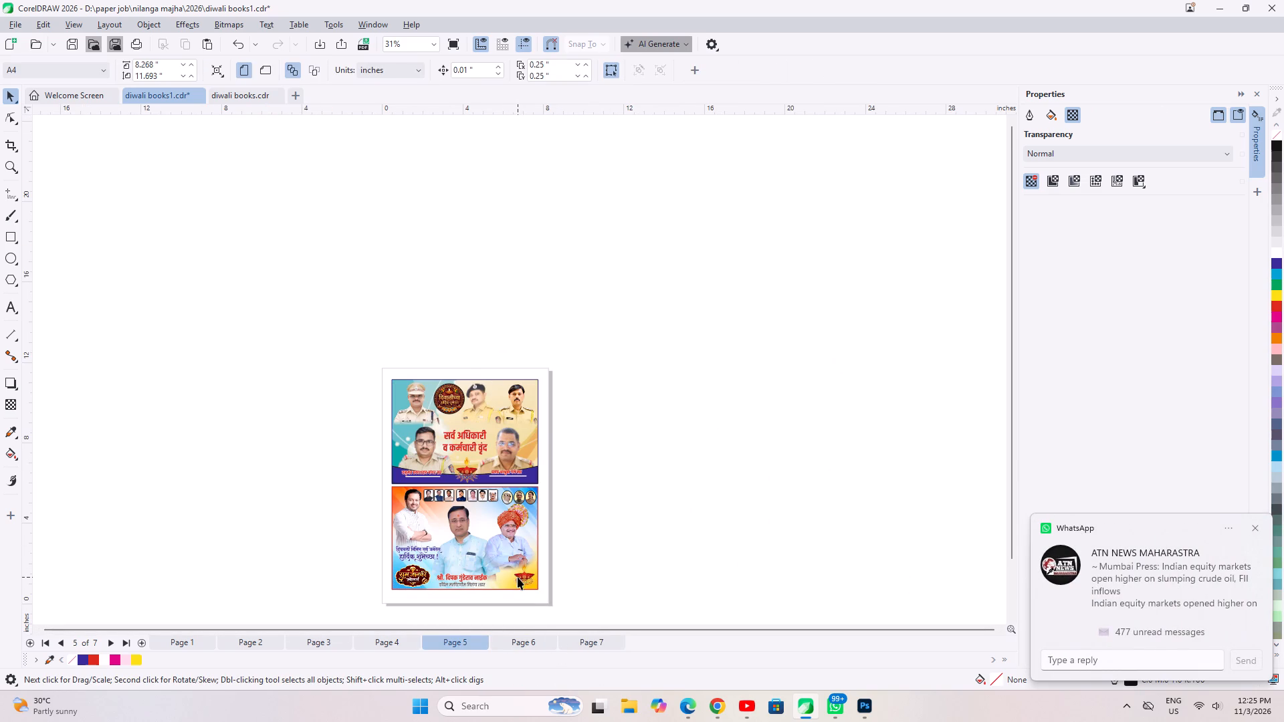
pyautogui.click(525, 578)
pyautogui.keyDown('ctrl'); pyautogui.click(525, 578); pyautogui.keyUp('ctrl')
pyautogui.keyDown('ctrl'); pyautogui.click(525, 578); pyautogui.keyUp('ctrl')
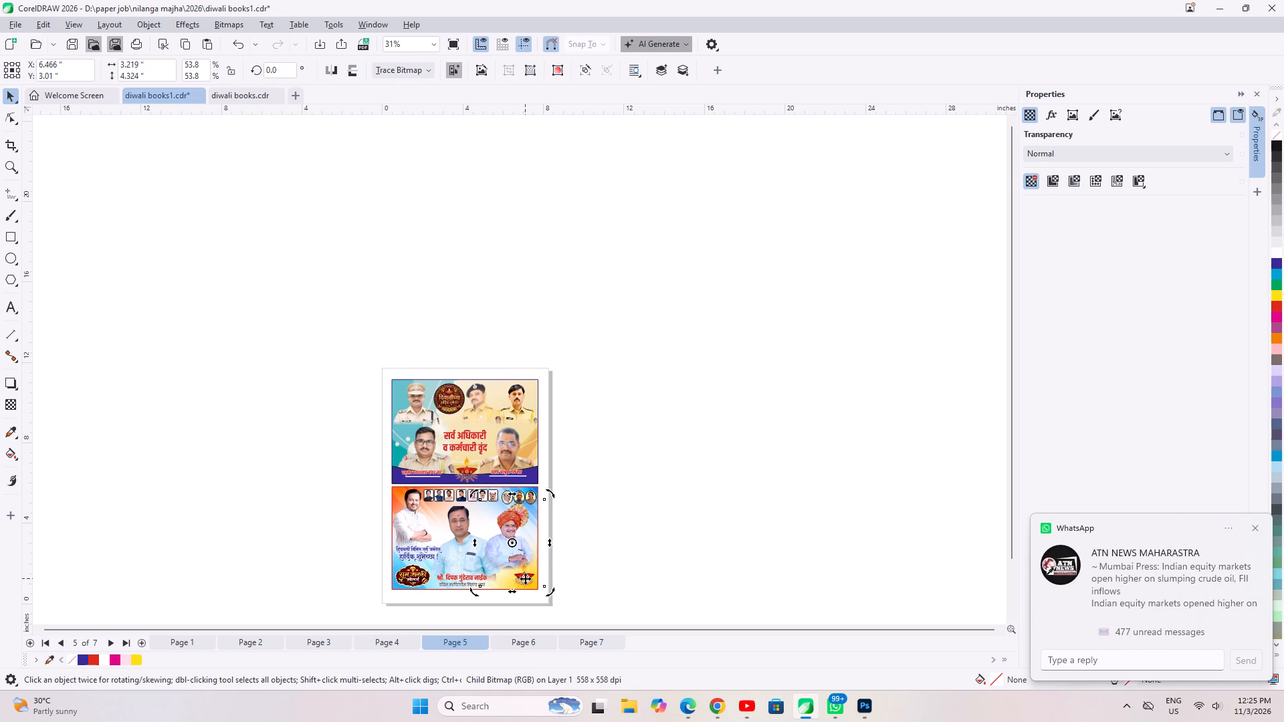
pyautogui.click(618, 566)
pyautogui.moveTo(619, 545); pyautogui.dragTo(468, 616)
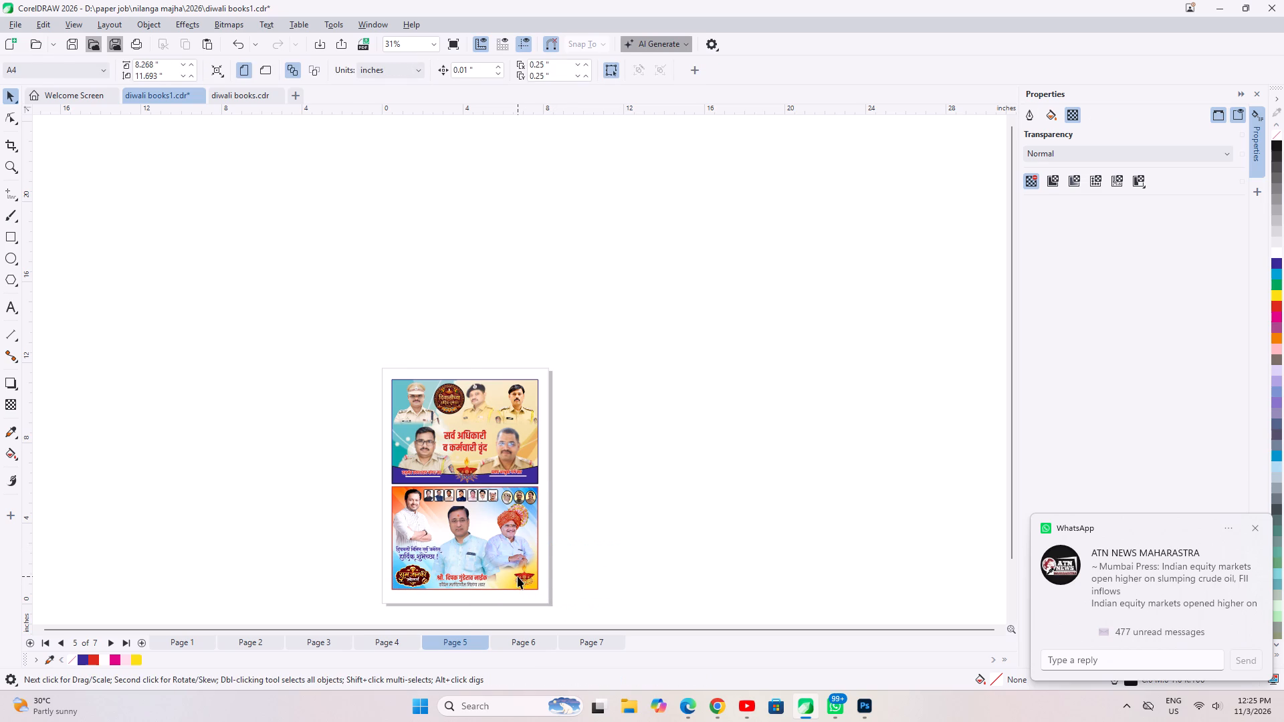
pyautogui.click(518, 576)
pyautogui.click(552, 71)
pyautogui.click(736, 531)
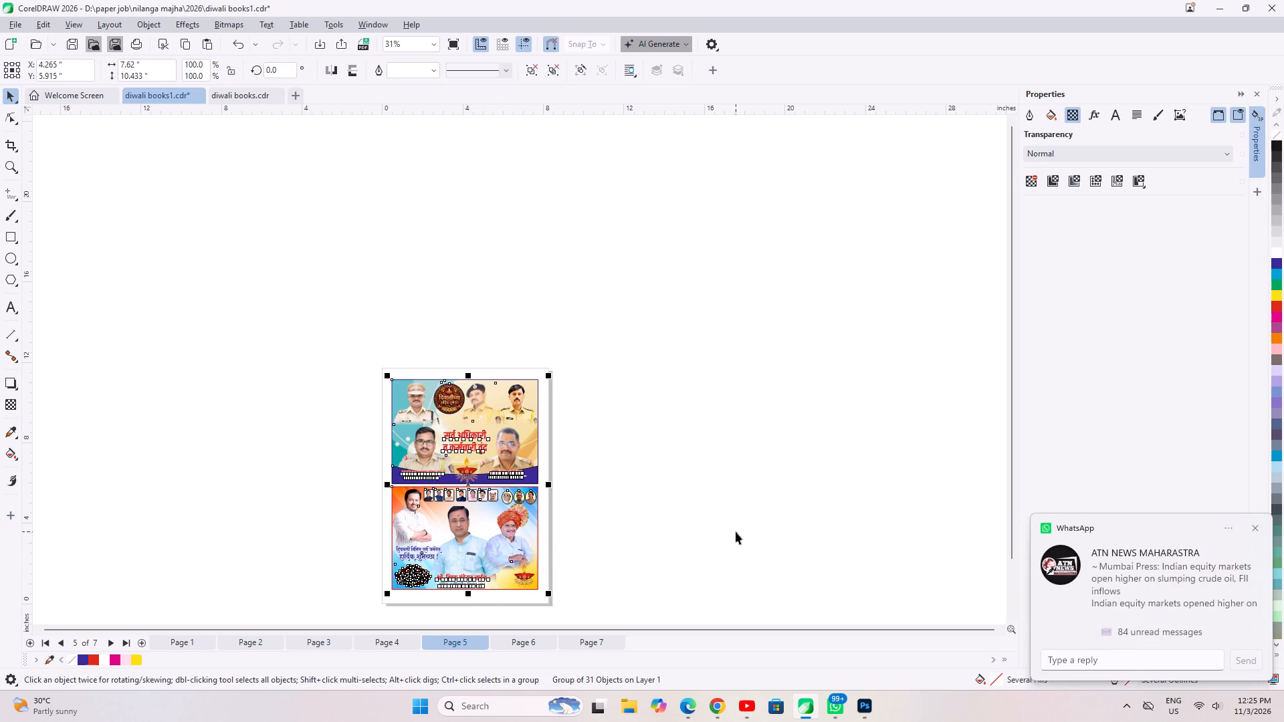
# Copy the diya lamp from the lower-right corner of page 5's second advertisement and paste it onto page 7.
pyautogui.moveTo(614, 554); pyautogui.dragTo(484, 617)
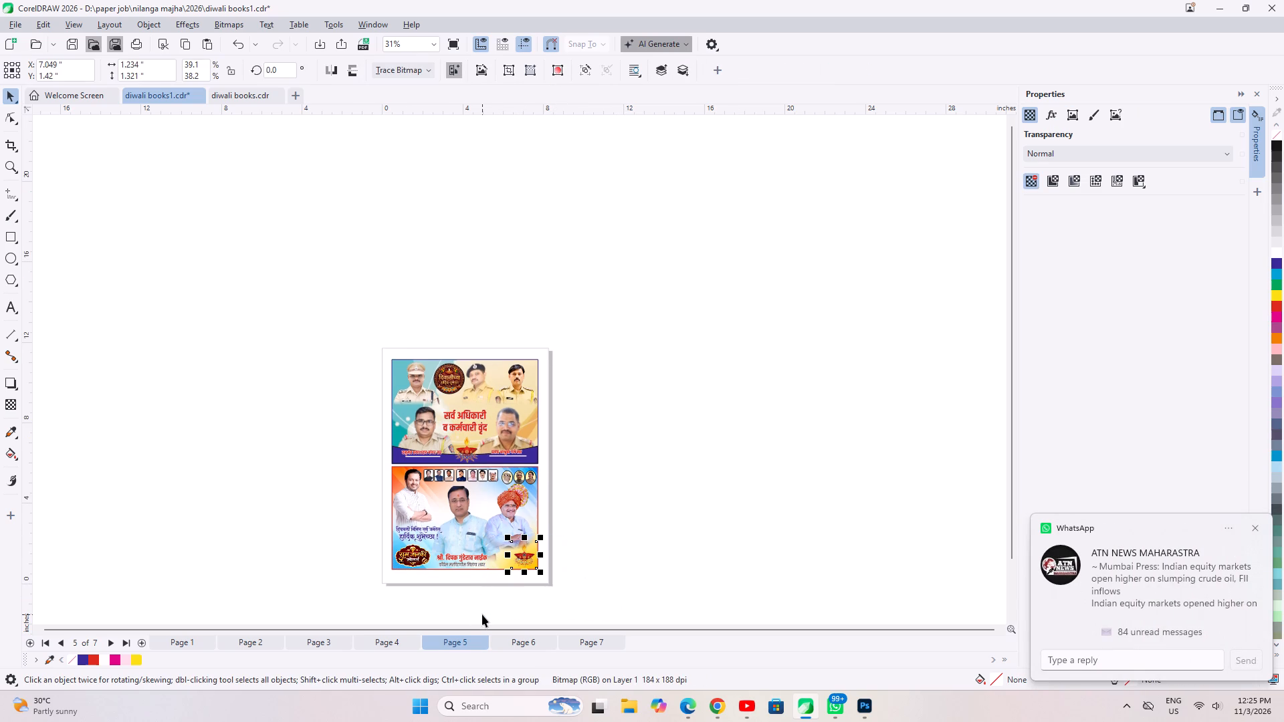
pyautogui.hotkey('ctrl', 'c')
pyautogui.press('pagedown')
pyautogui.press('pagedown')
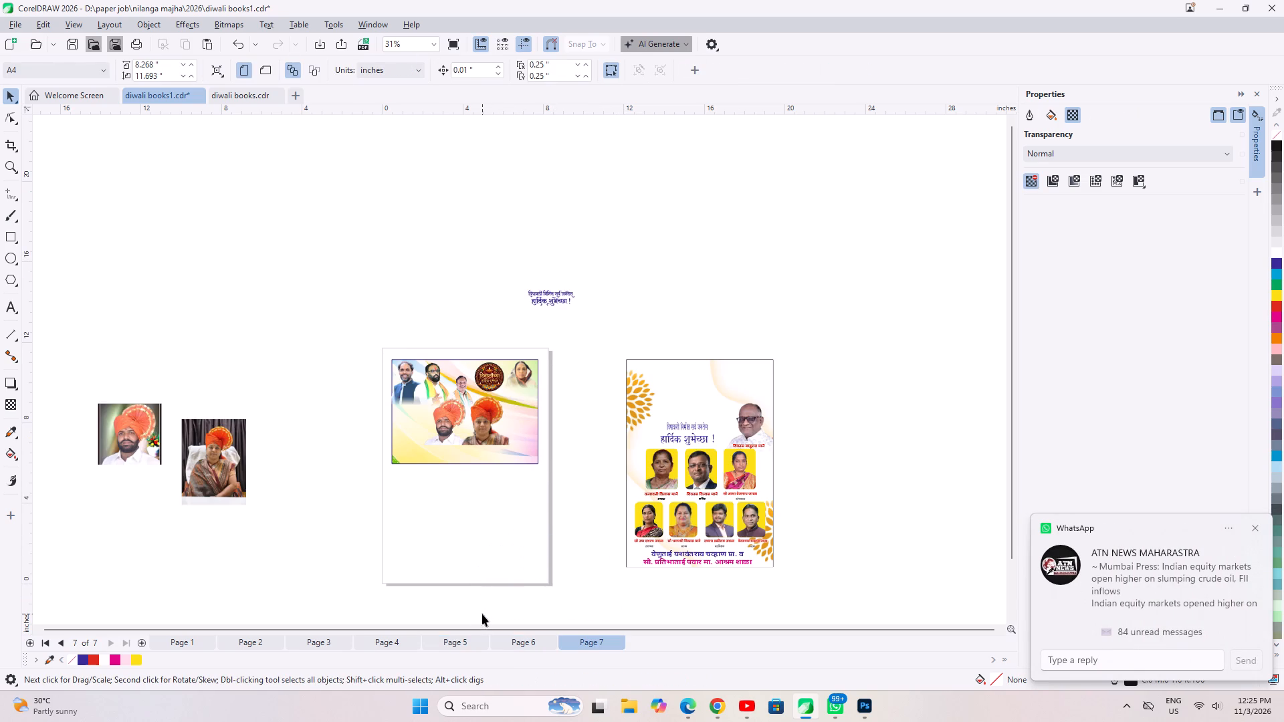
pyautogui.hotkey('ctrl', 'v')
# Move the pasted diya lamp into the lower-left corner of the page 7 advertisement.
pyautogui.scroll(1, 329, 400)
pyautogui.moveTo(556, 588); pyautogui.dragTo(469, 477)
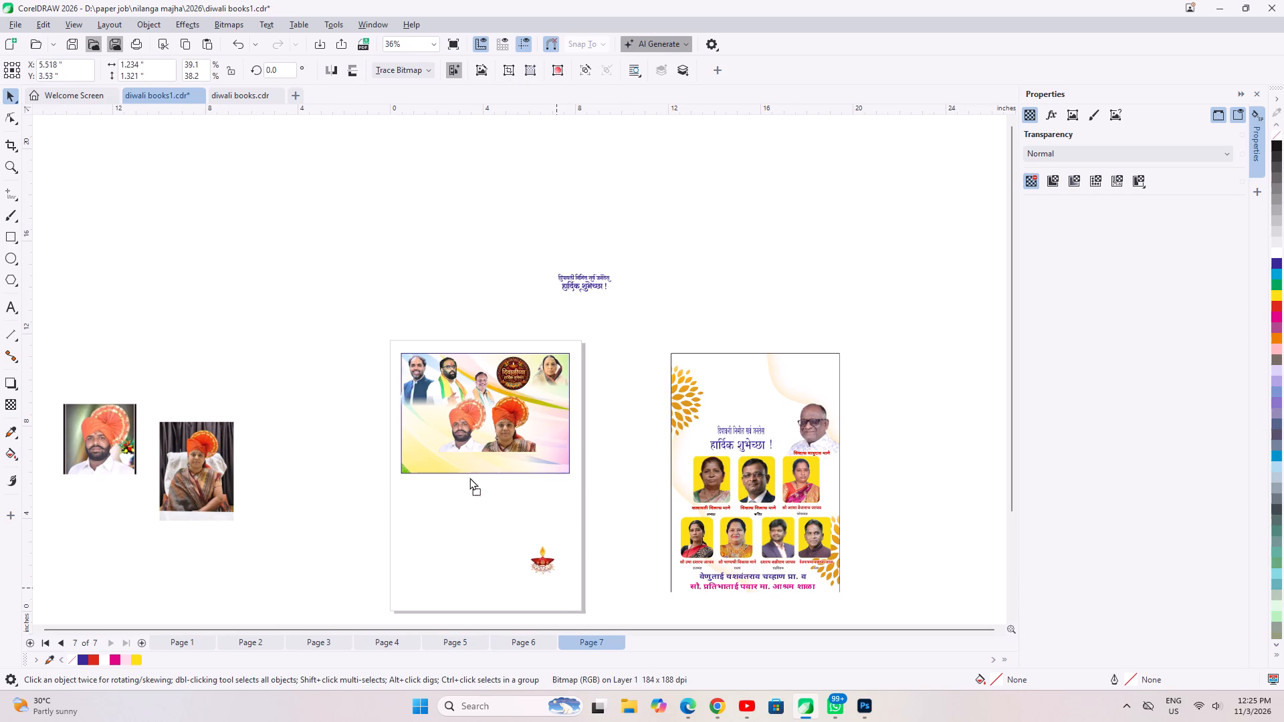
pyautogui.moveTo(469, 477); pyautogui.dragTo(419, 467)
pyautogui.scroll(6, 417, 446)
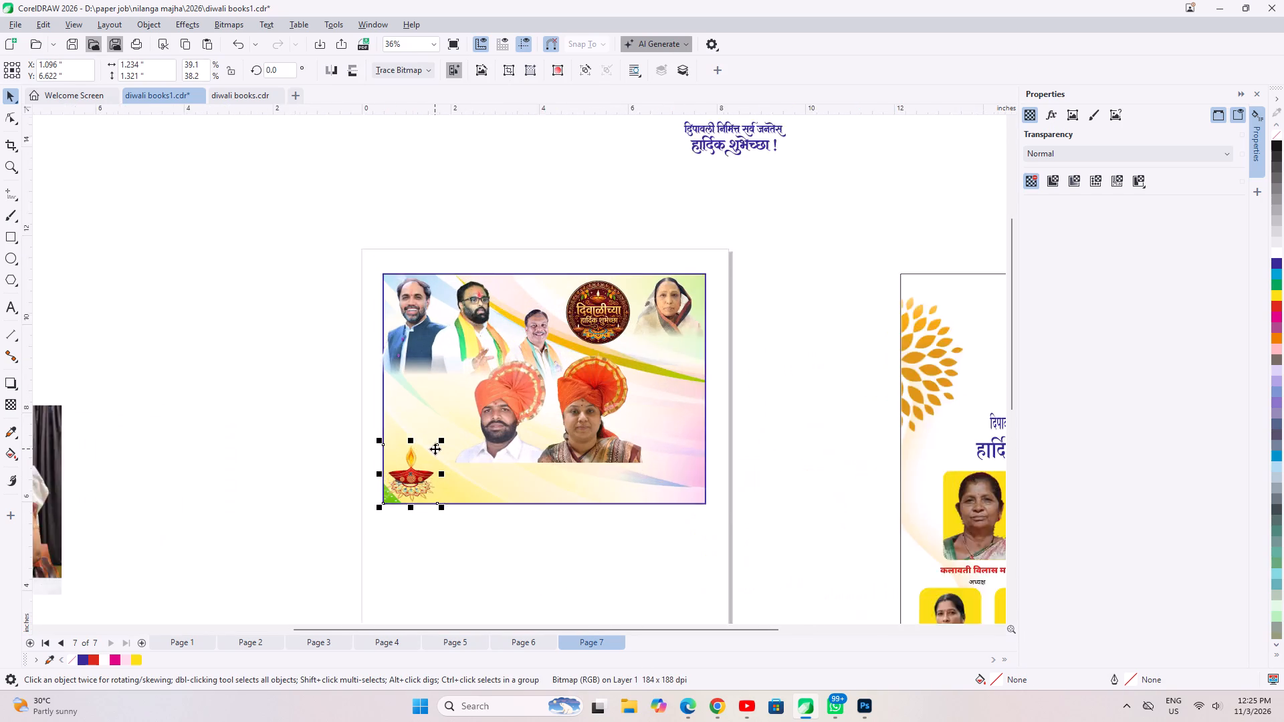
# Position the diya inside the advertisement's lower-left corner and place a duplicate of it in the lower-right corner.
pyautogui.scroll(5, 435, 449)
pyautogui.moveTo(399, 469); pyautogui.dragTo(405, 465)
pyautogui.keyDown('ctrl'); pyautogui.moveTo(405, 465); pyautogui.dragTo(948, 486); pyautogui.keyUp('ctrl')
pyautogui.keyDown('ctrl'); pyautogui.rightClick(948, 486); pyautogui.keyUp('ctrl')
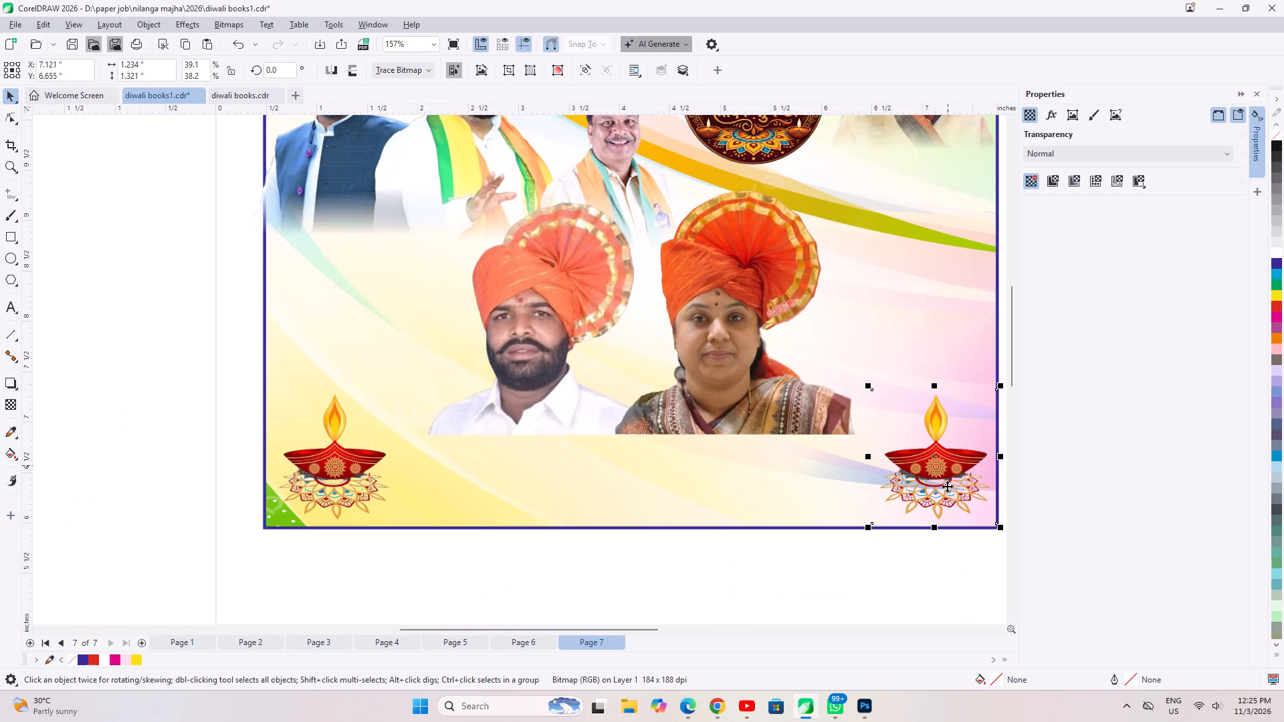
pyautogui.click(735, 592)
pyautogui.scroll(-5, 363, 318)
pyautogui.click(516, 550)
pyautogui.scroll(-2, 366, 362)
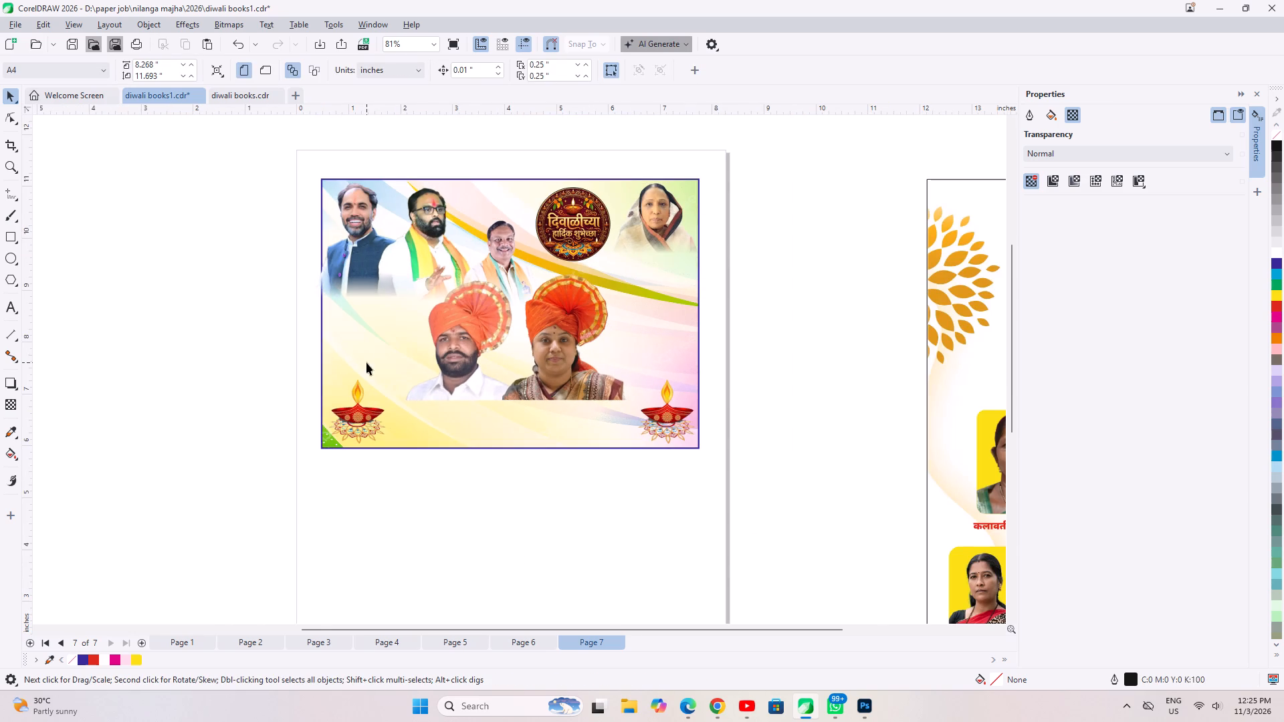
# Move the red name text with its अध्यक्ष designation from under the reference layout's first portrait to just below the new advertisement.
pyautogui.scroll(-1, 366, 362)
pyautogui.click(807, 470)
pyautogui.scroll(4, 807, 470)
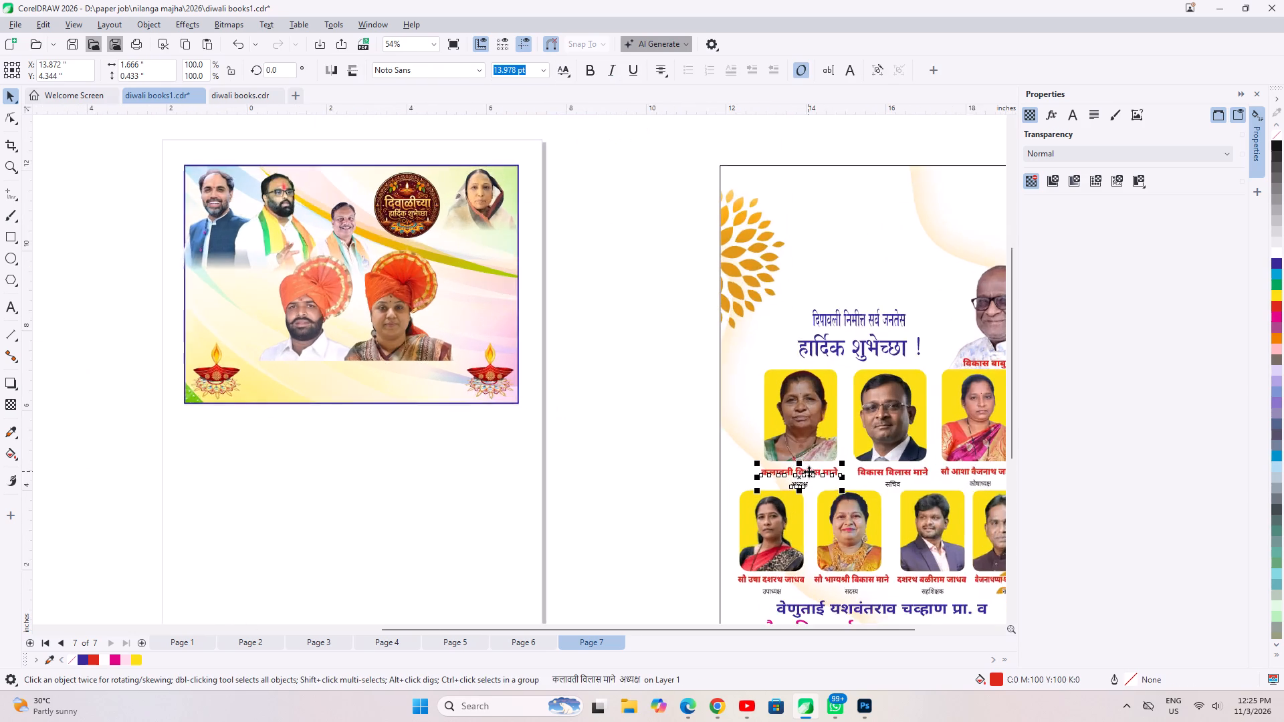
pyautogui.scroll(6, 809, 471)
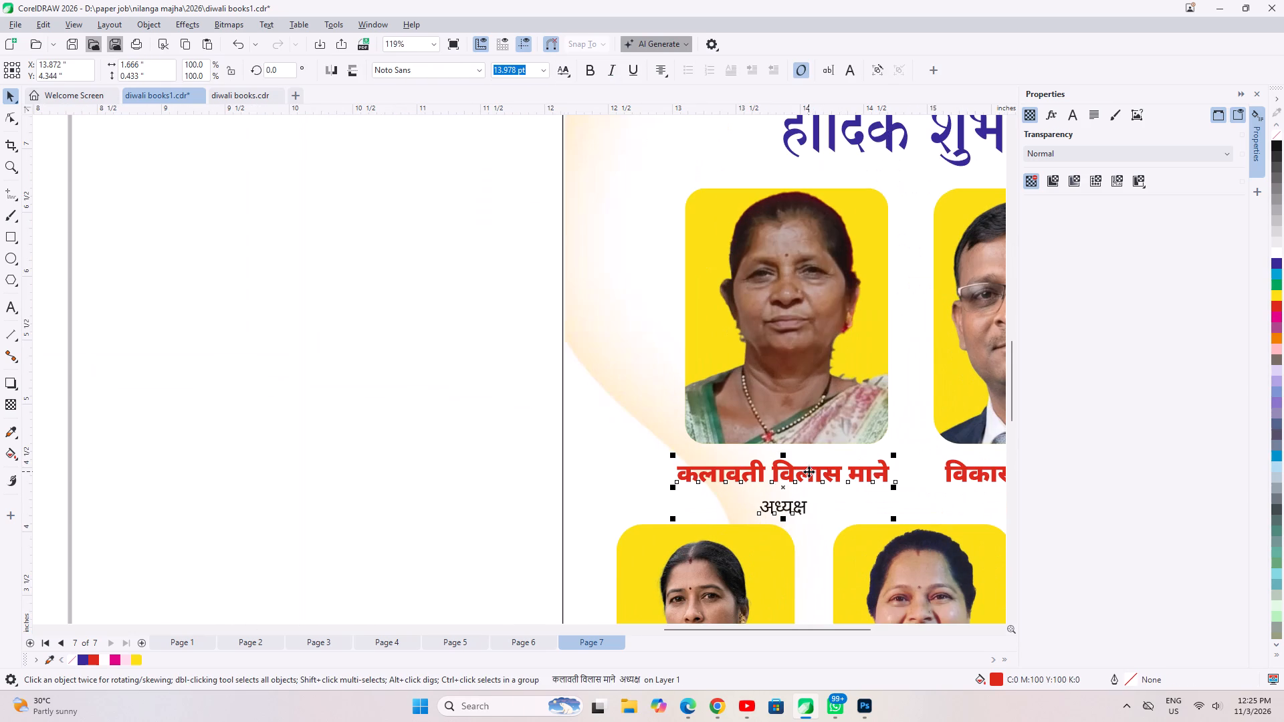
pyautogui.scroll(-4, 898, 606)
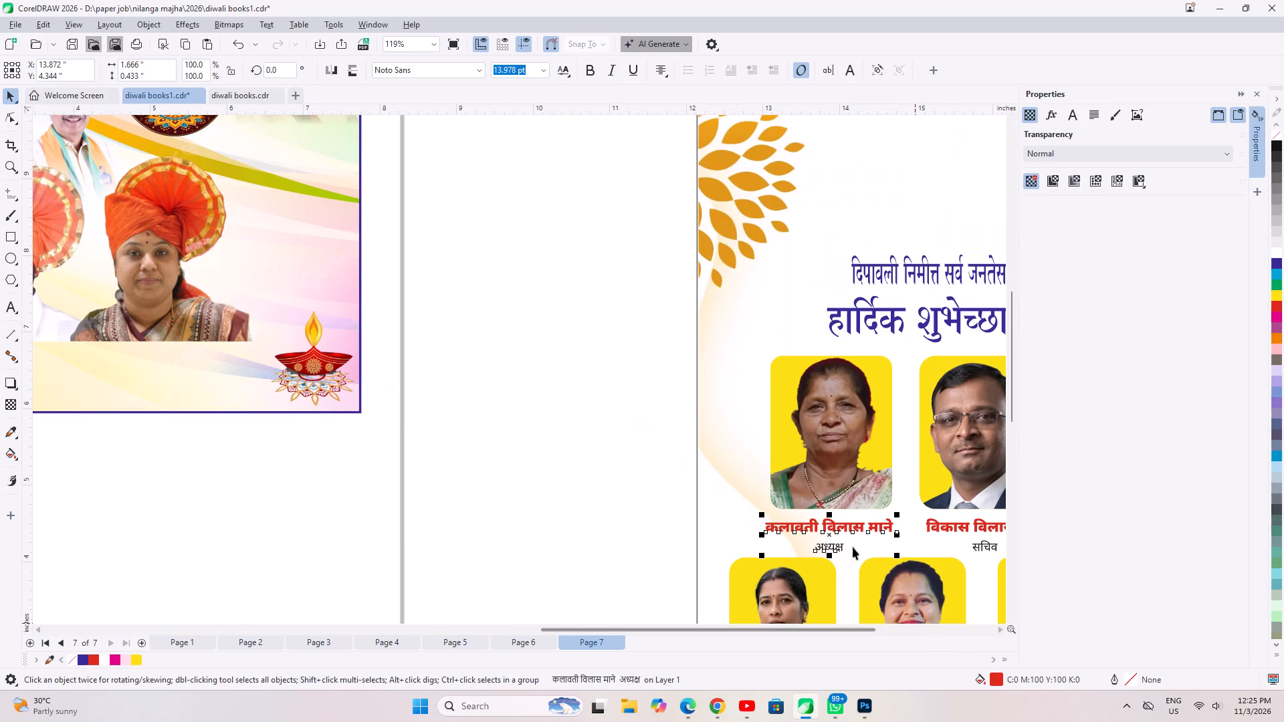
pyautogui.moveTo(830, 525); pyautogui.dragTo(275, 462)
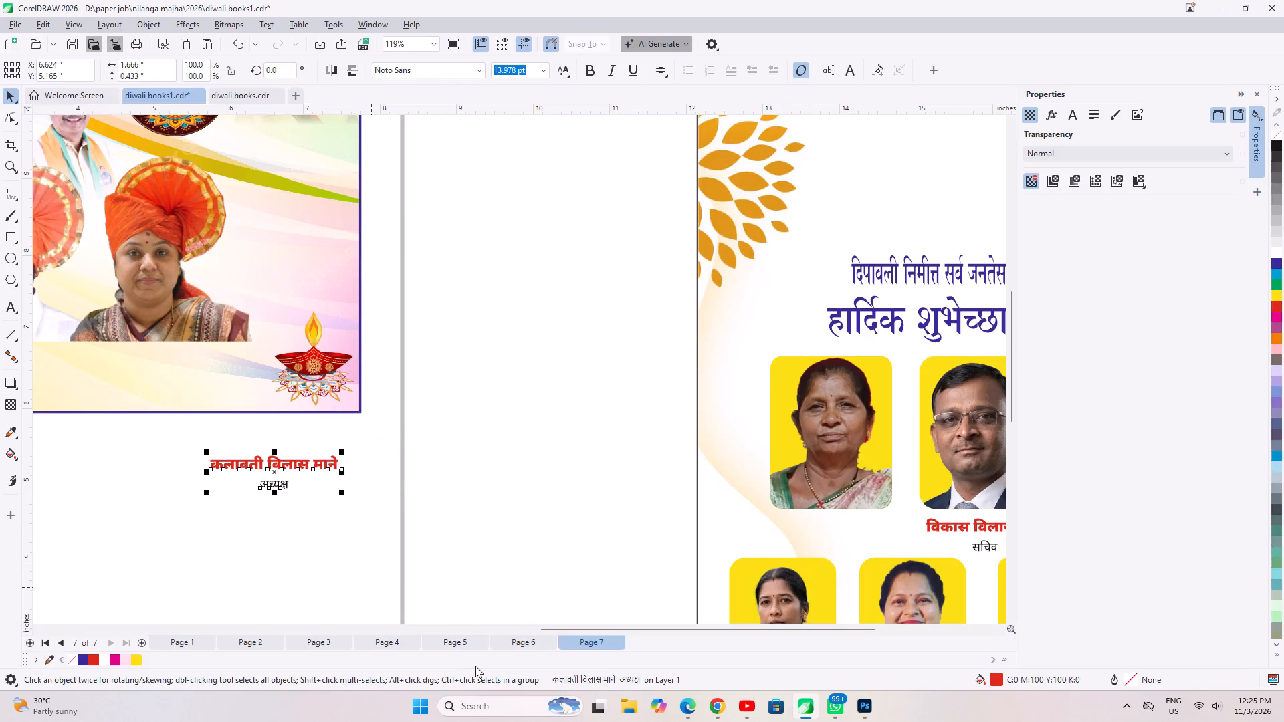
pyautogui.scroll(-8, 639, 658)
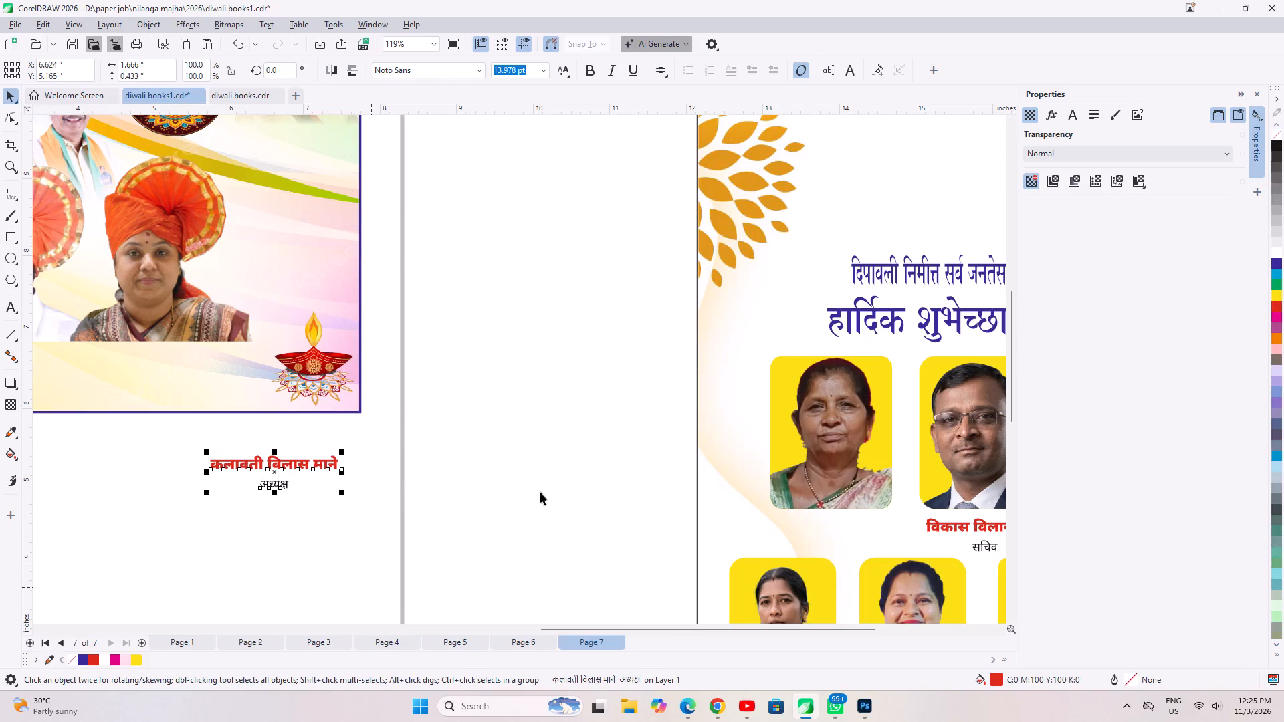
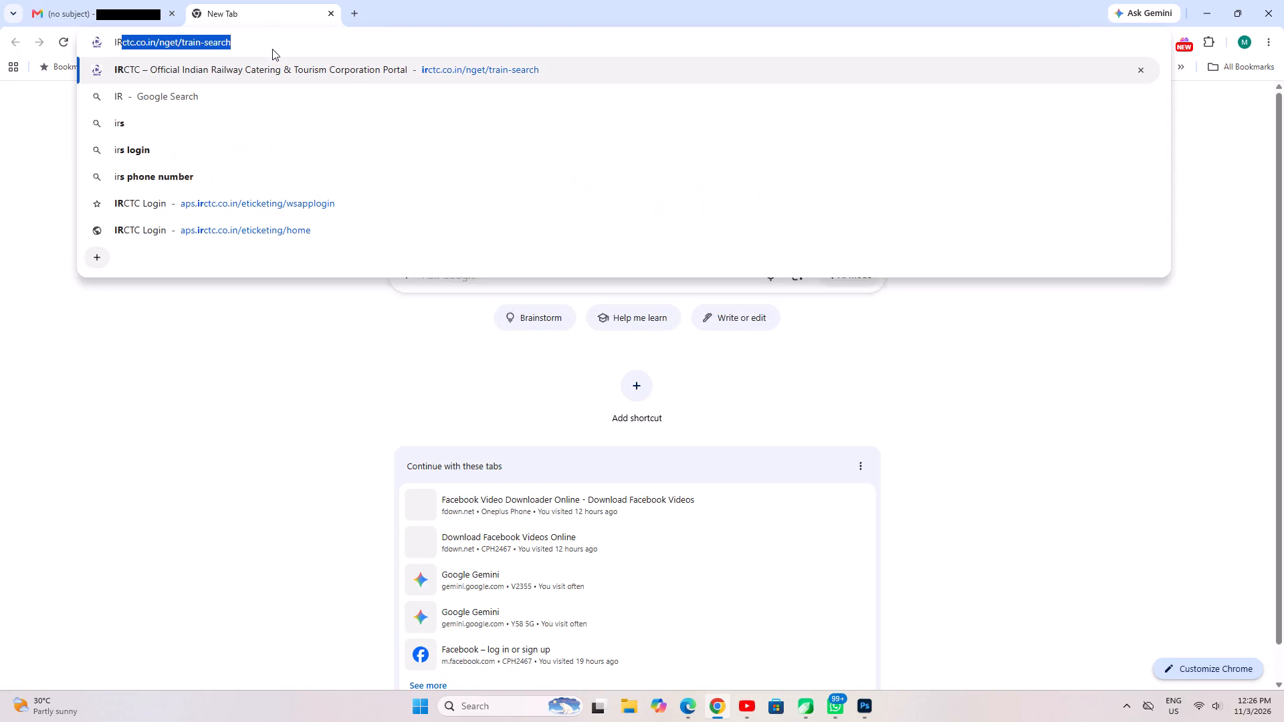
# Replace the address text in the new Chrome tab and open the agent login page at agents.saarthii.co.in/b2blogin.
pyautogui.press('BackSpace')
pyautogui.press('BackSpace')
pyautogui.press('BackSpace')
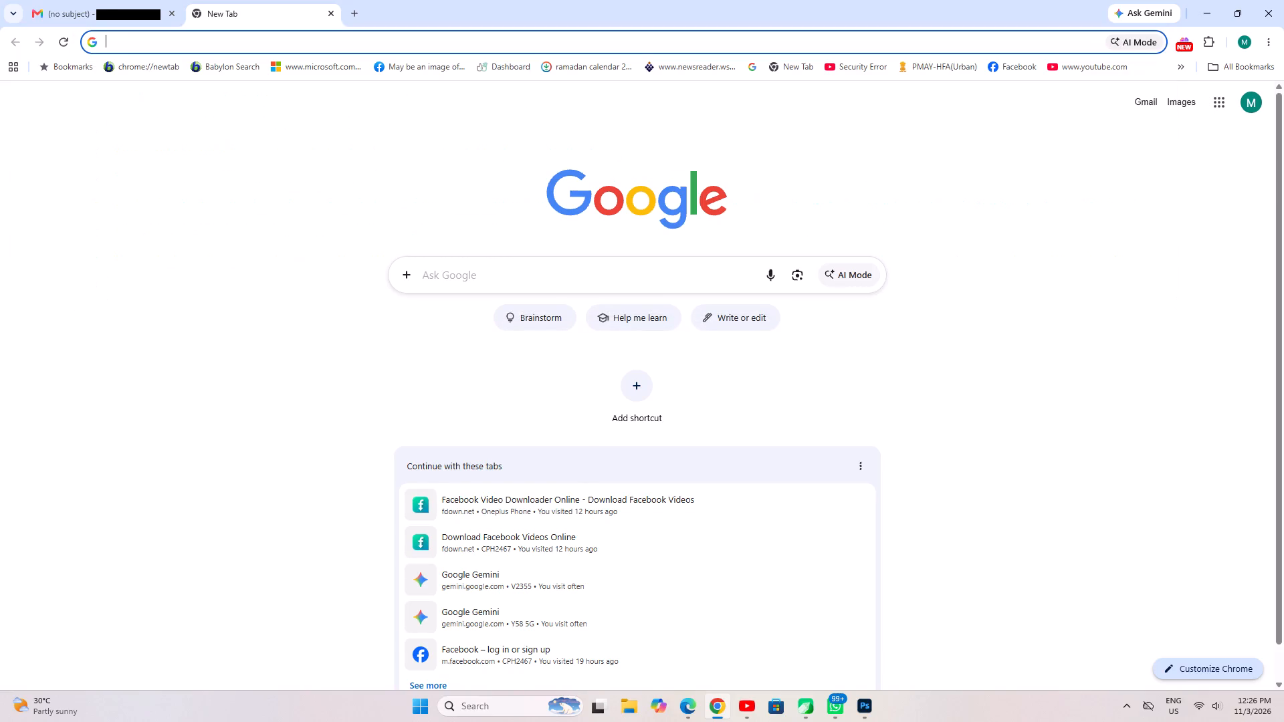
pyautogui.press('u')
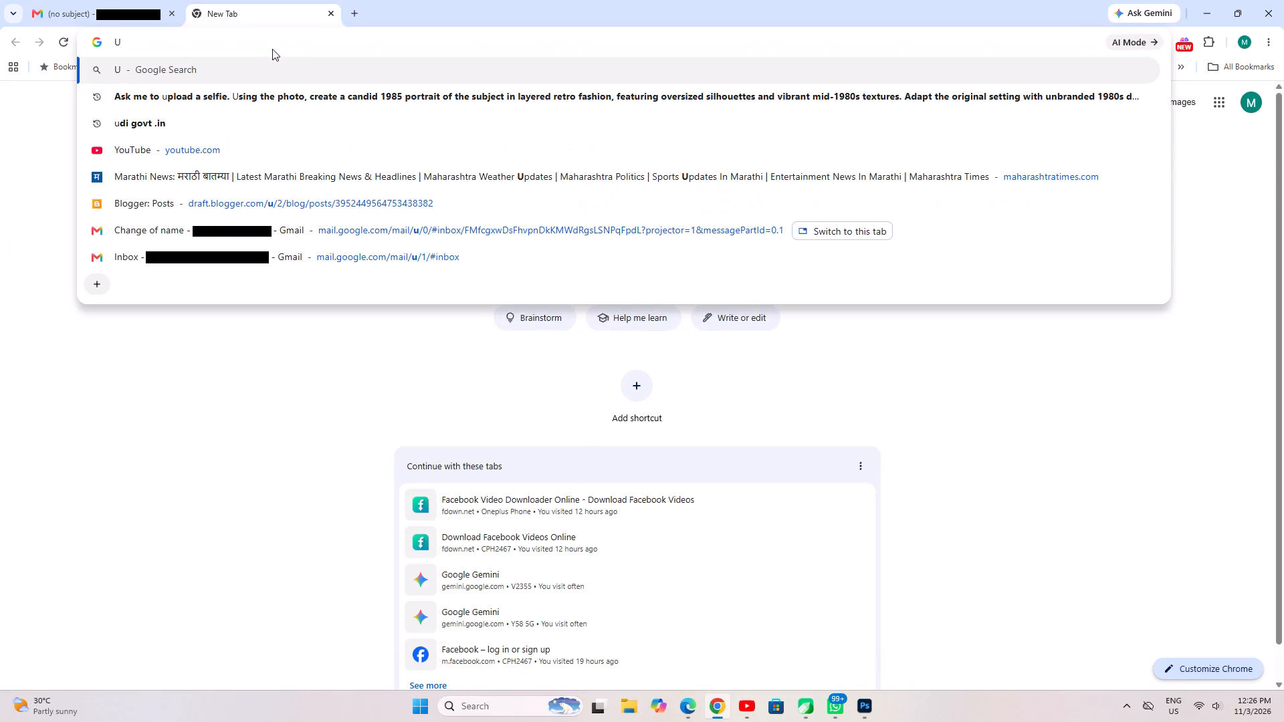
pyautogui.press('BackSpace')
pyautogui.write('AGE')
pyautogui.press('Return')
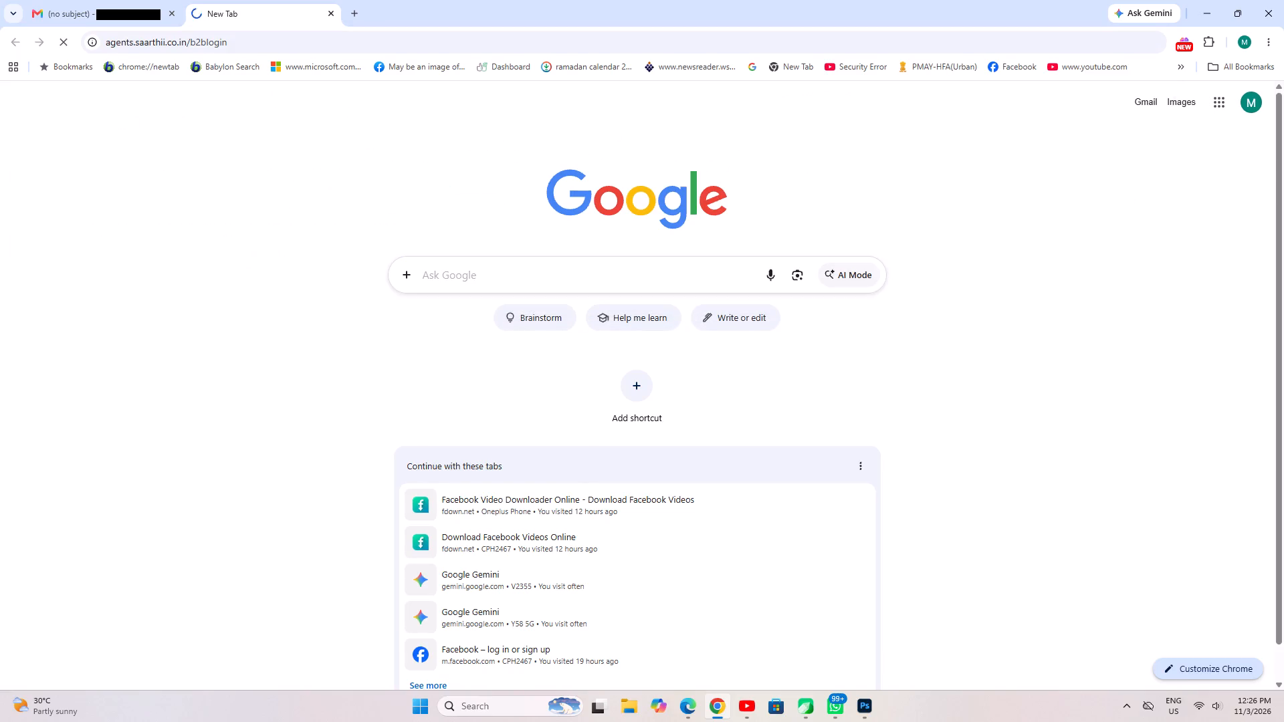